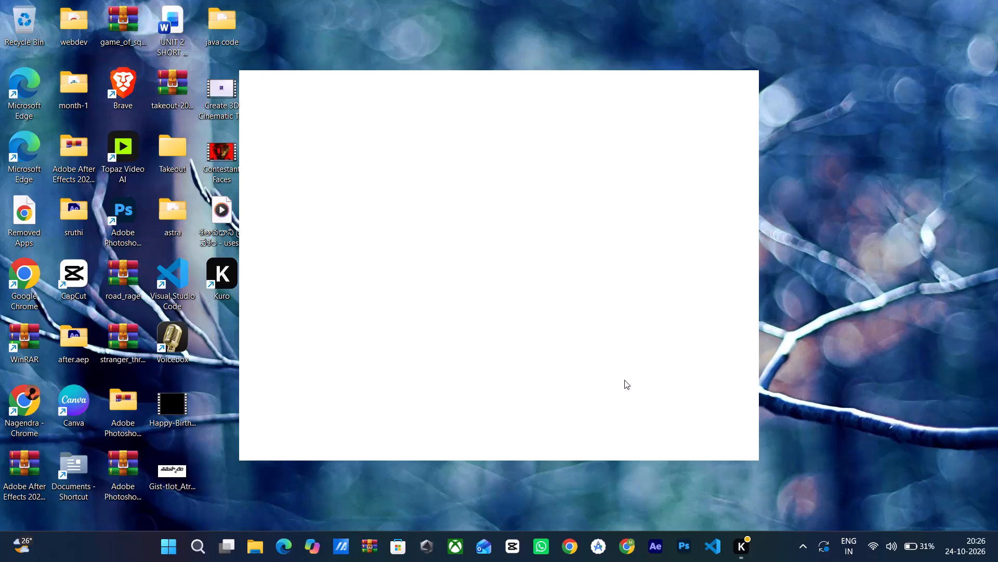
Launch After Effects, dismiss the system notifications and start a new project.
left_click(648, 544)
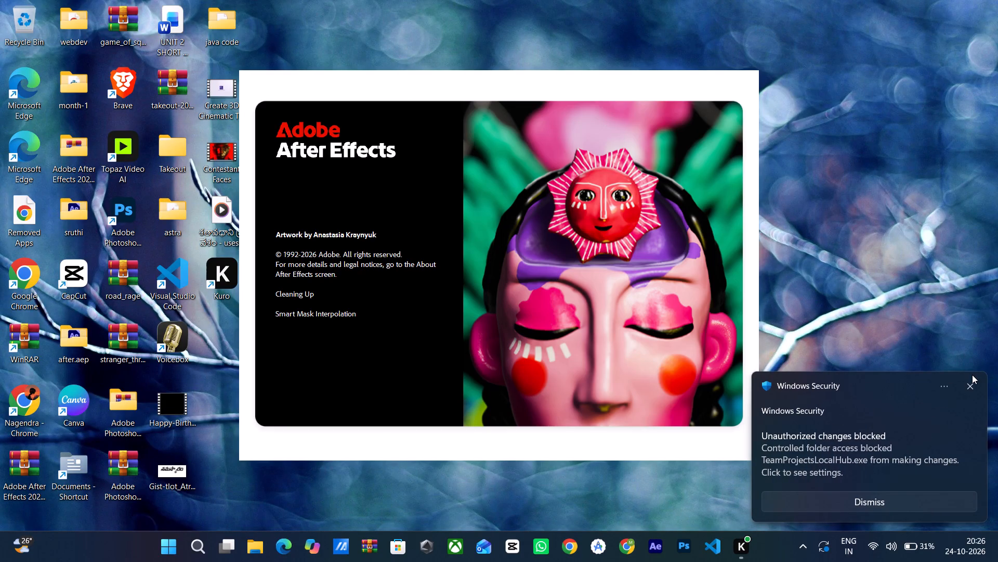
left_click(967, 391)
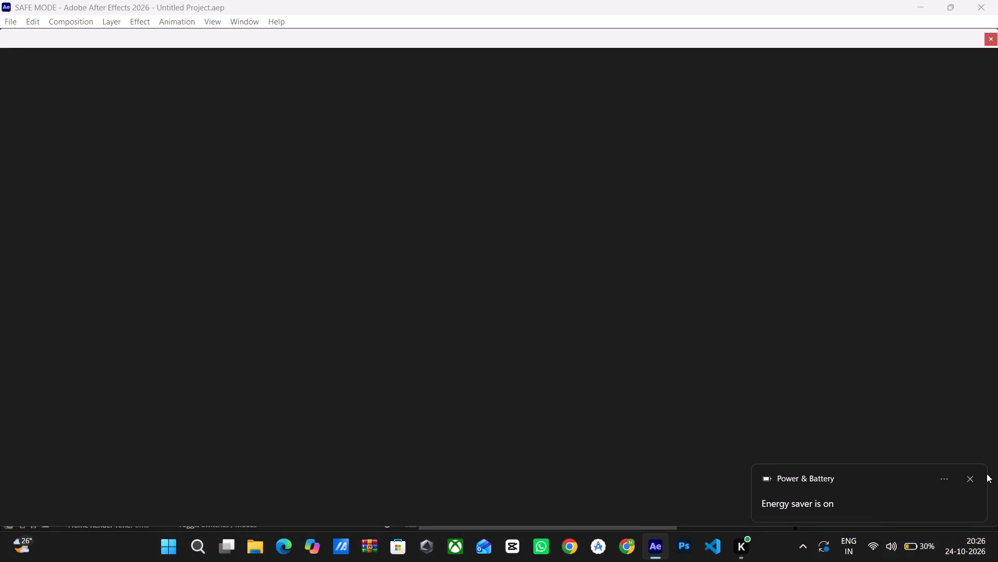
left_click(971, 476)
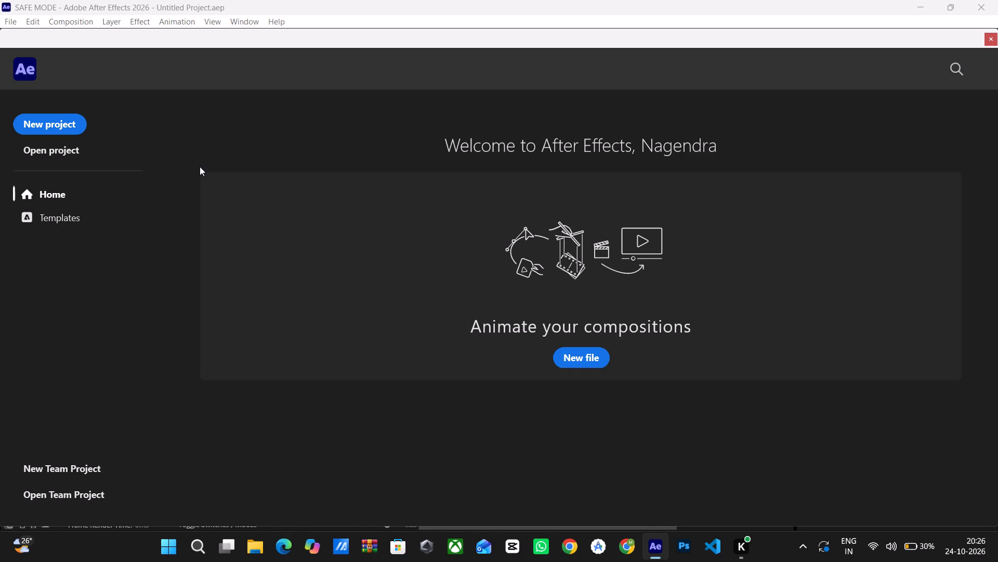
left_click(57, 126)
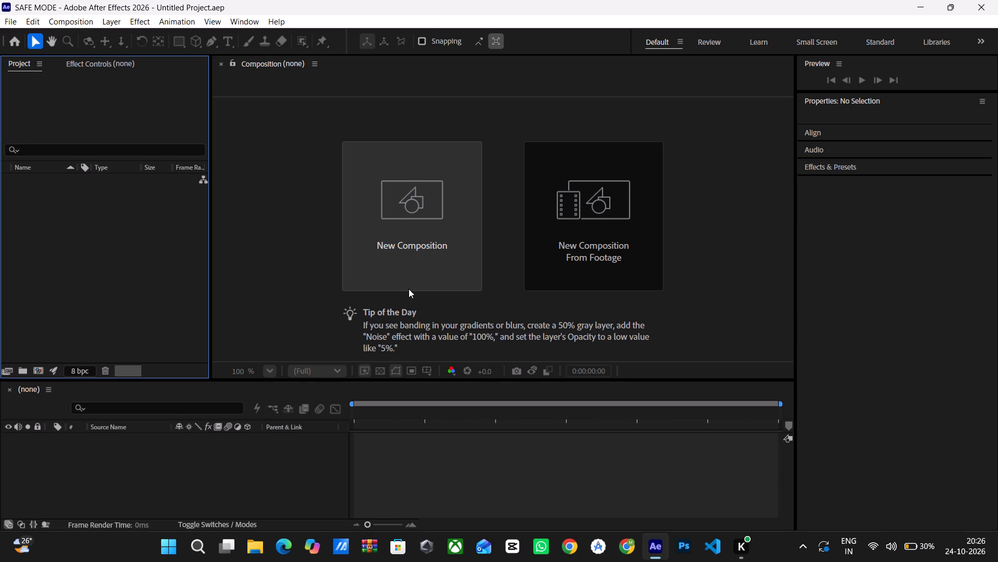
Create a new composition named lt, keeping the HD 1920x1080, 29.97 fps preset and 30-second duration.
left_click(404, 256)
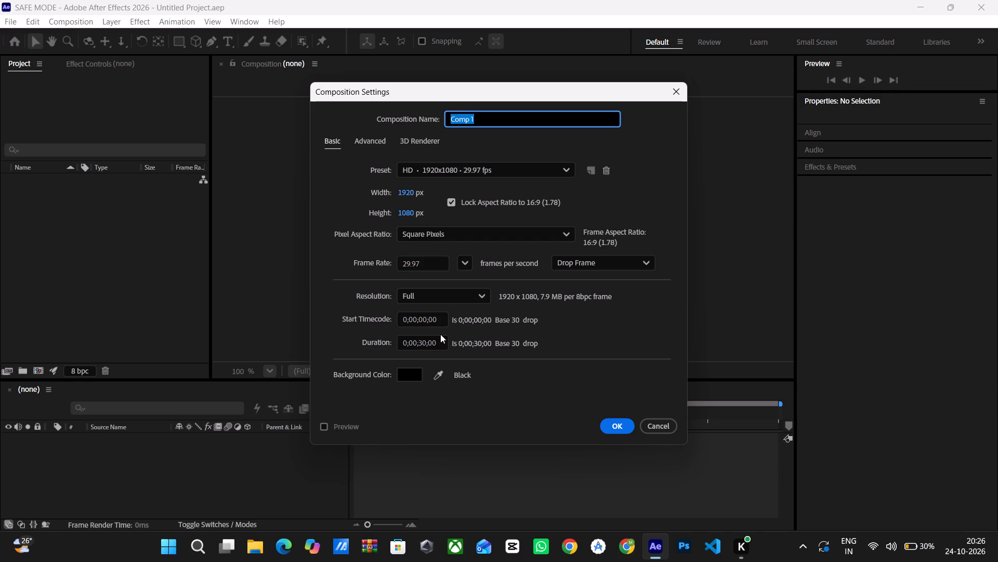
key("k")
key("BackSpace")
type("lt")
key("Return")
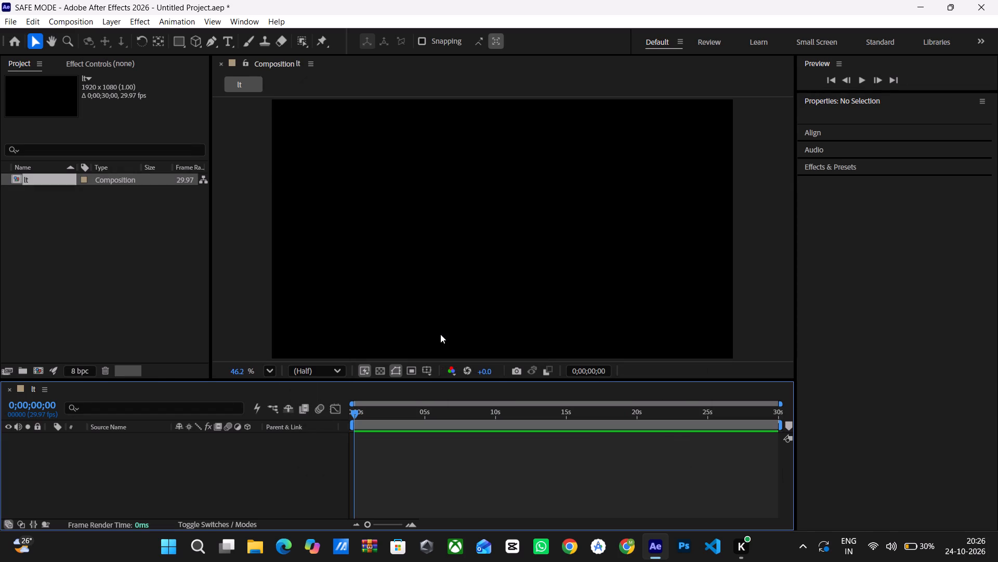
Add a new text layer to the lt composition.
right_click(139, 436)
left_click(185, 279)
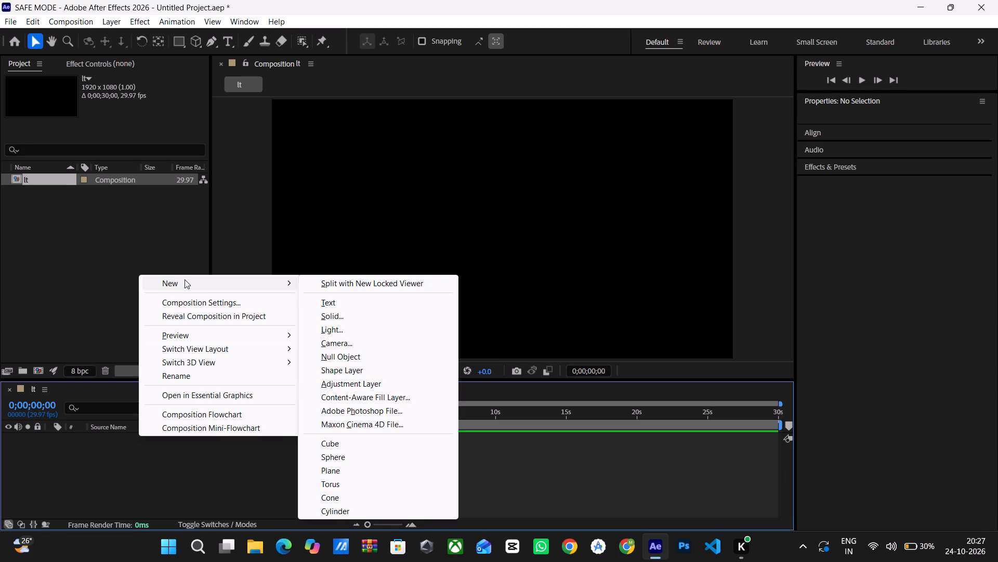
left_click(342, 302)
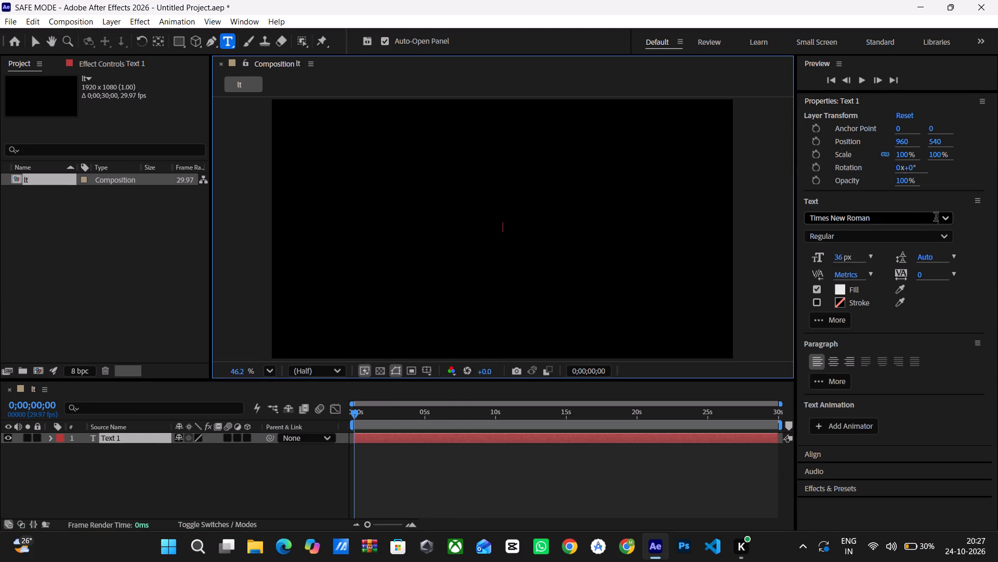
Set the text layer's font to Gimme Danger and its size to 150 px.
left_click(945, 217)
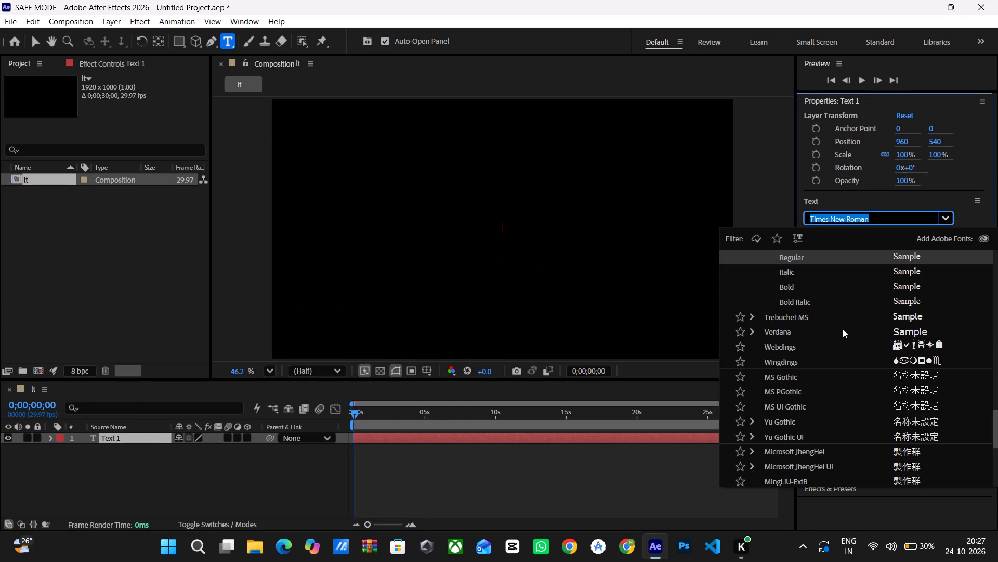
scroll(841, 333, "down", 1)
scroll(841, 333, "up", 1)
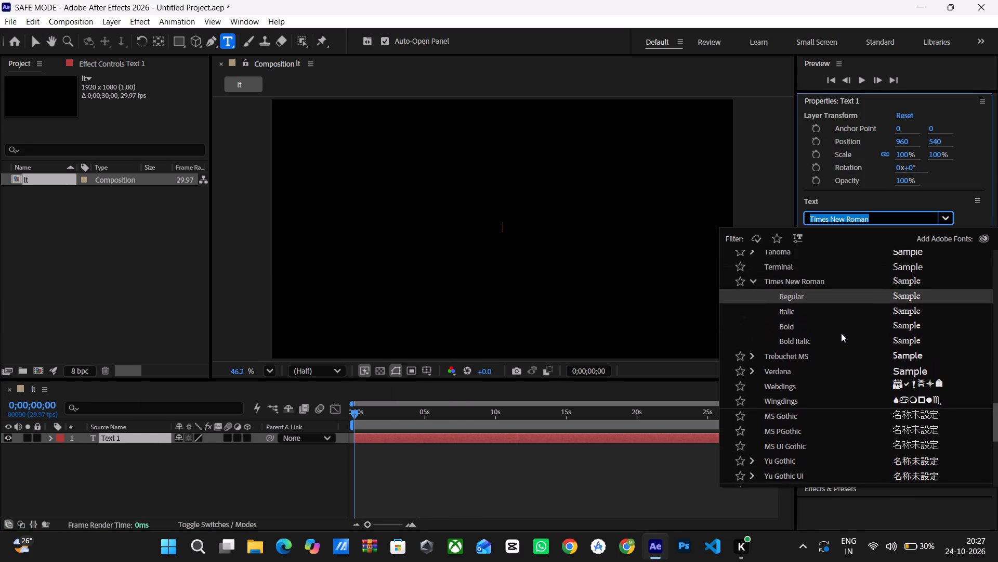
scroll(841, 333, "up", 15)
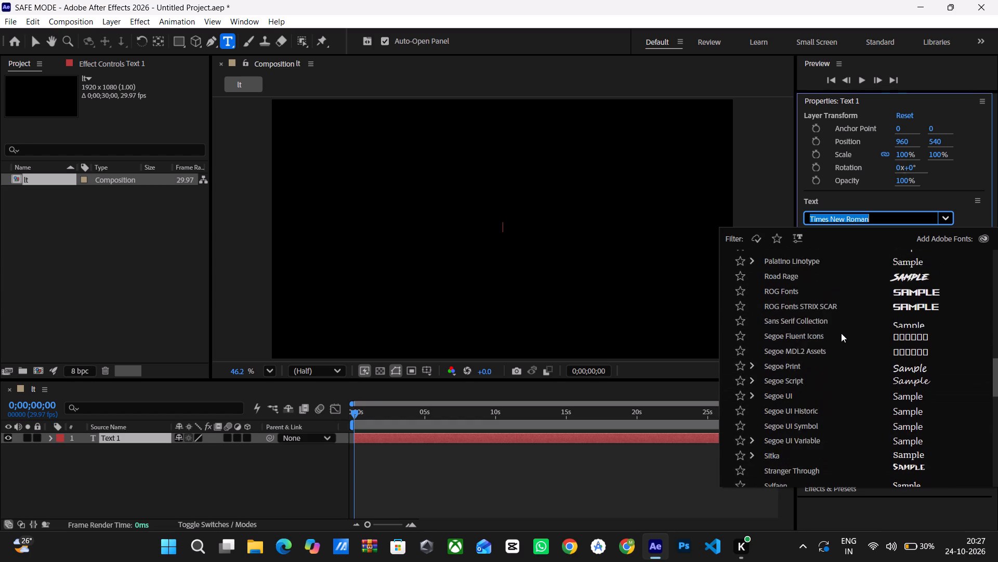
scroll(841, 333, "up", 8)
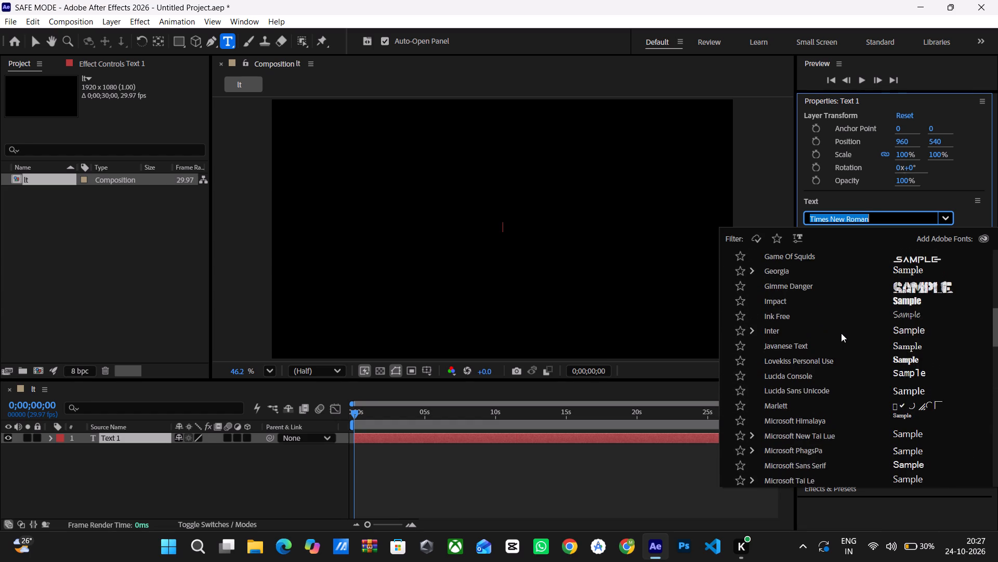
scroll(841, 333, "up", 5)
scroll(841, 333, "down", 4)
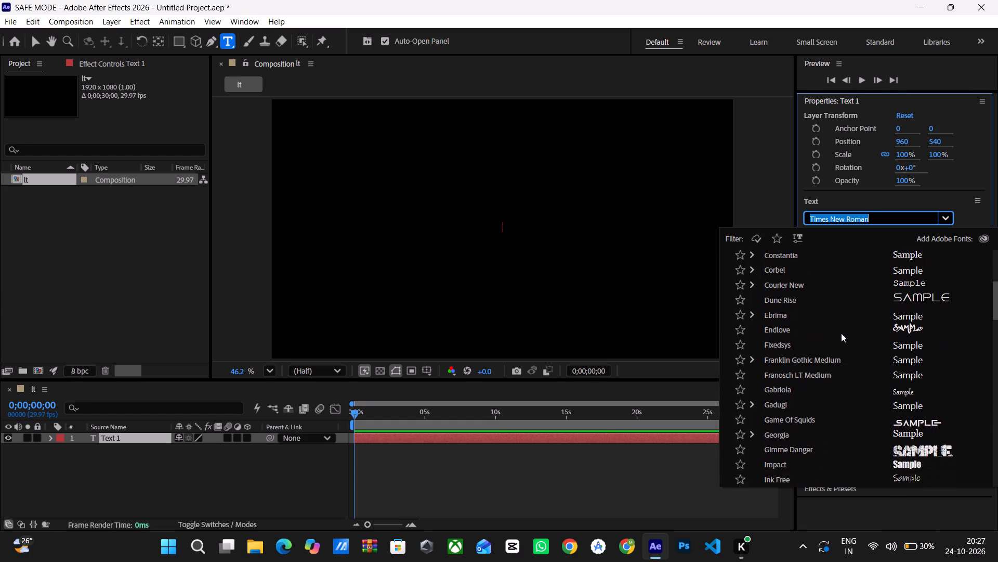
scroll(841, 333, "down", 2)
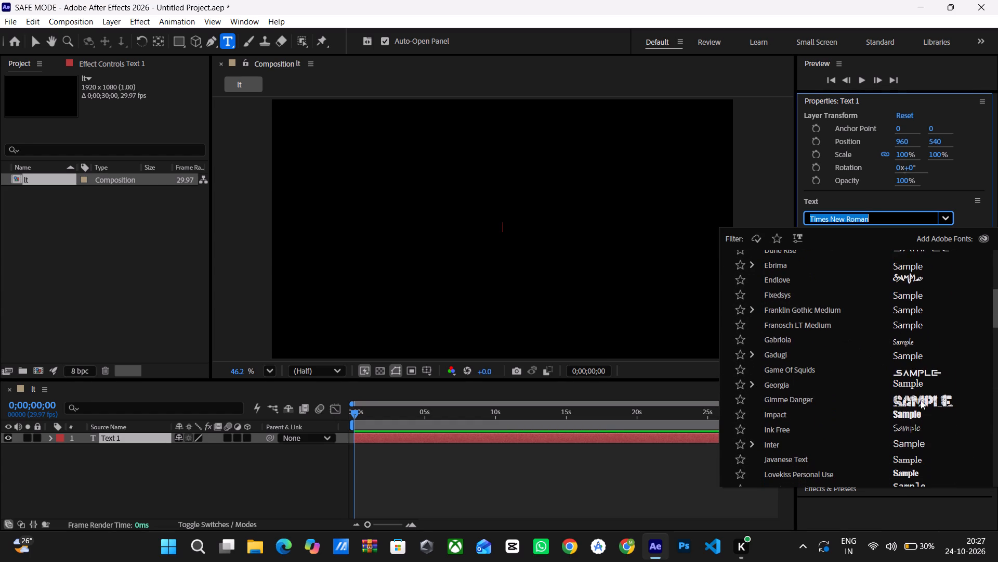
left_click(921, 400)
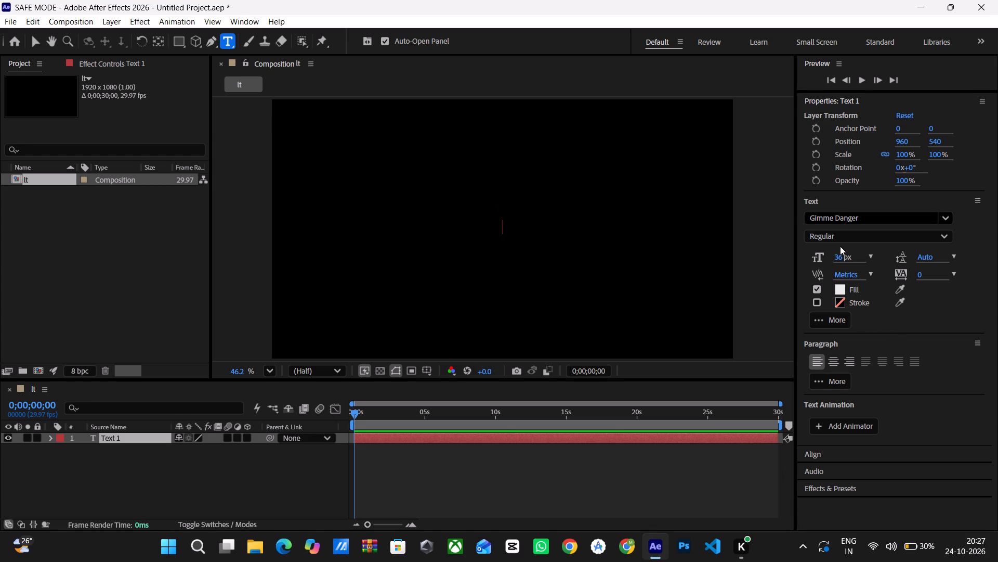
left_click_drag(836, 259, 911, 256)
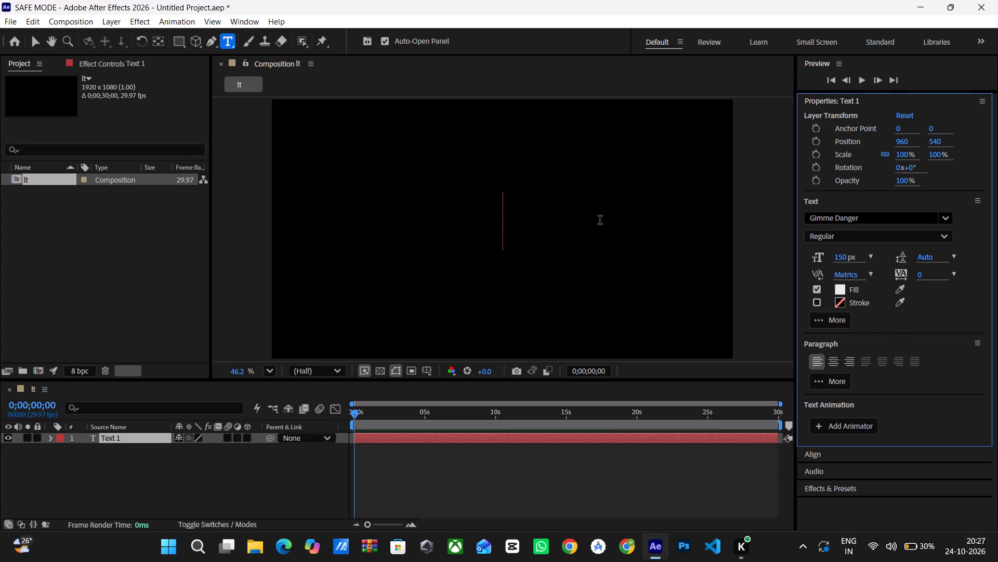
Enter the text "aata" and centre-align its paragraph, dismissing the Properties panel tip.
key("a")
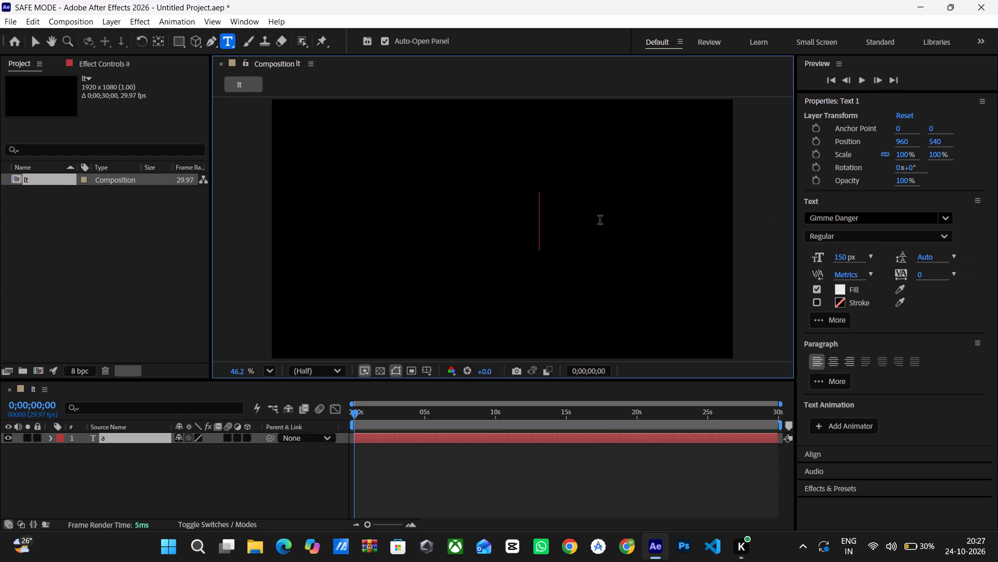
type("ata")
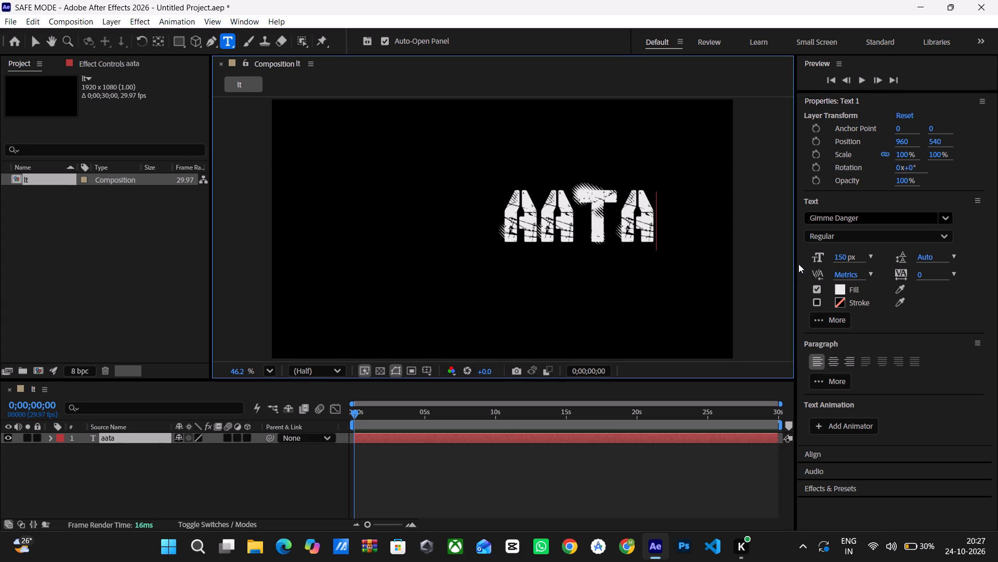
left_click(833, 364)
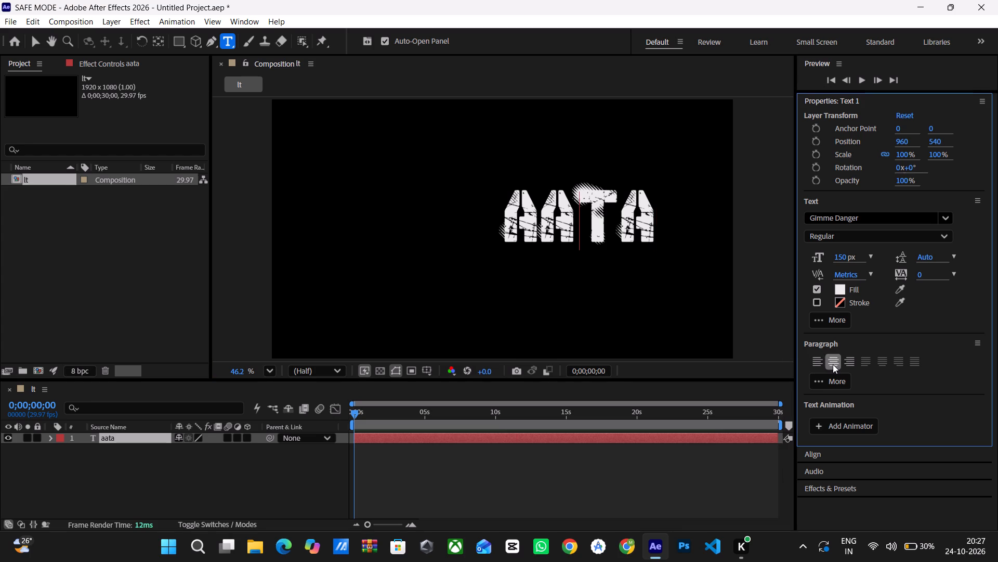
left_click(313, 483)
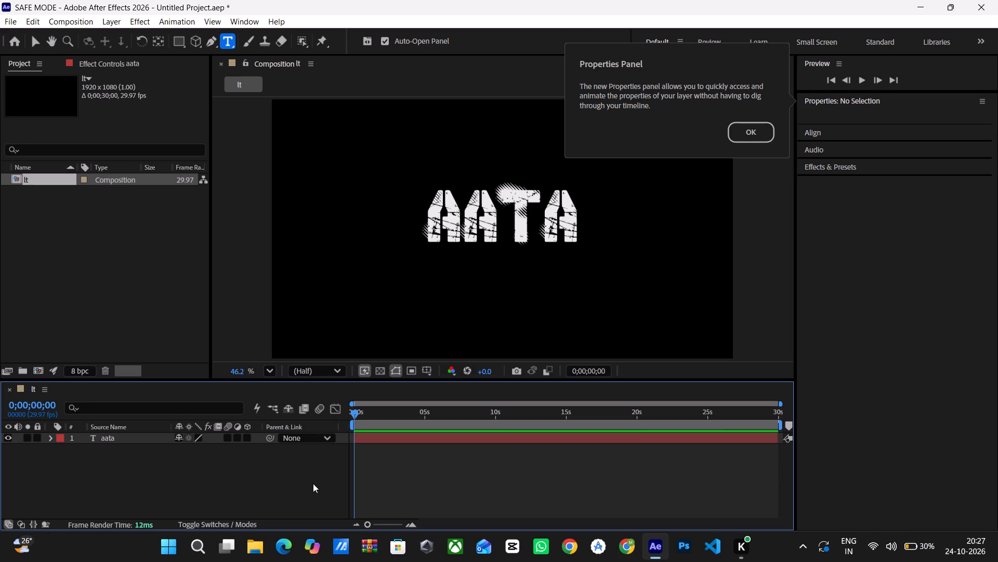
left_click(754, 134)
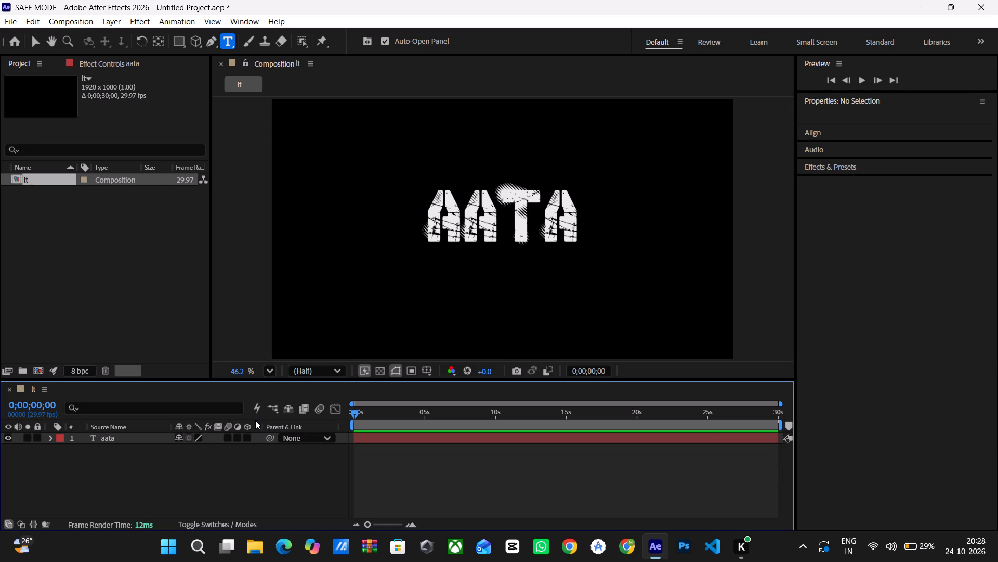
Add a dark gray 1920x1080 solid to the composition and place it below the aata text layer.
right_click(180, 448)
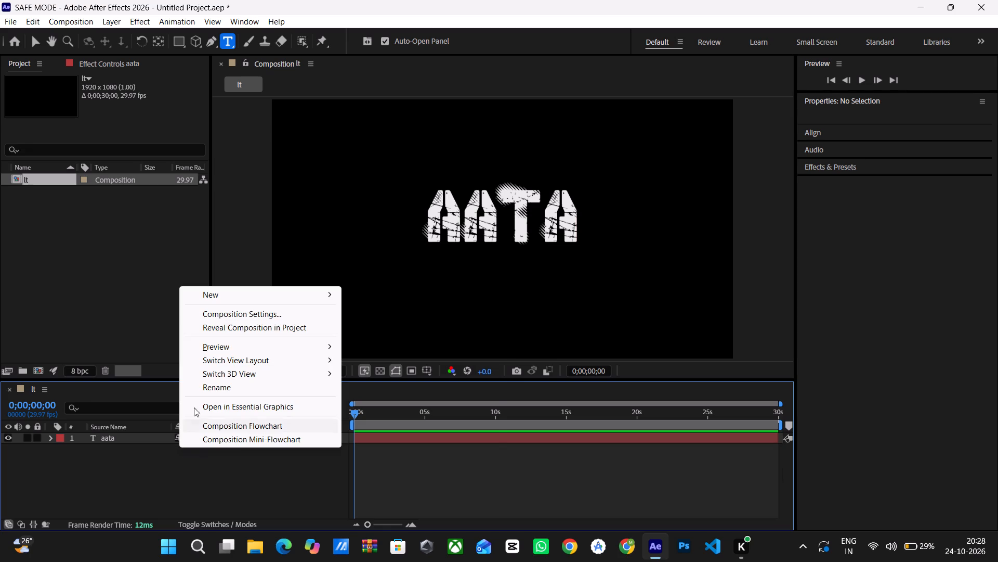
left_click(230, 295)
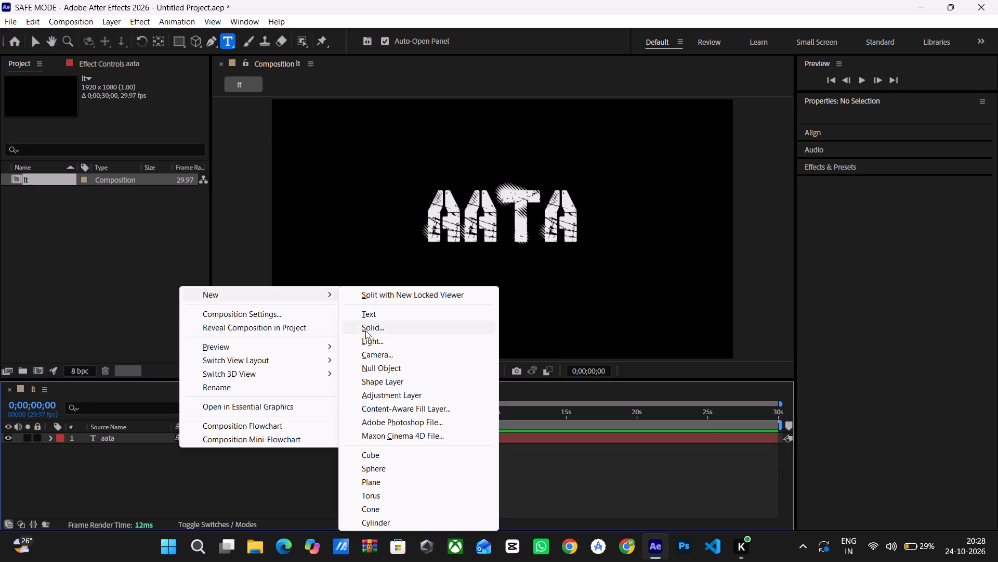
left_click(364, 330)
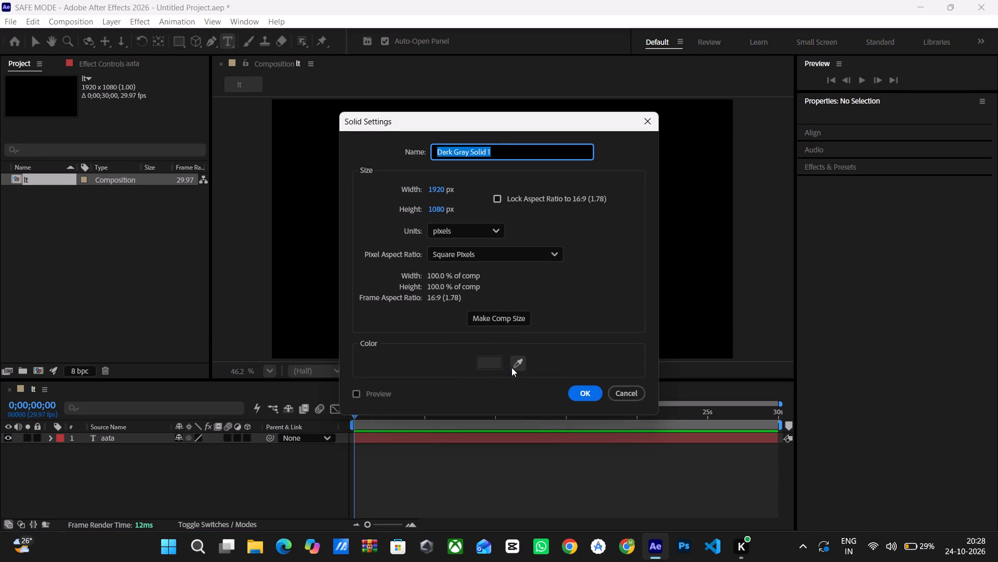
left_click(570, 395)
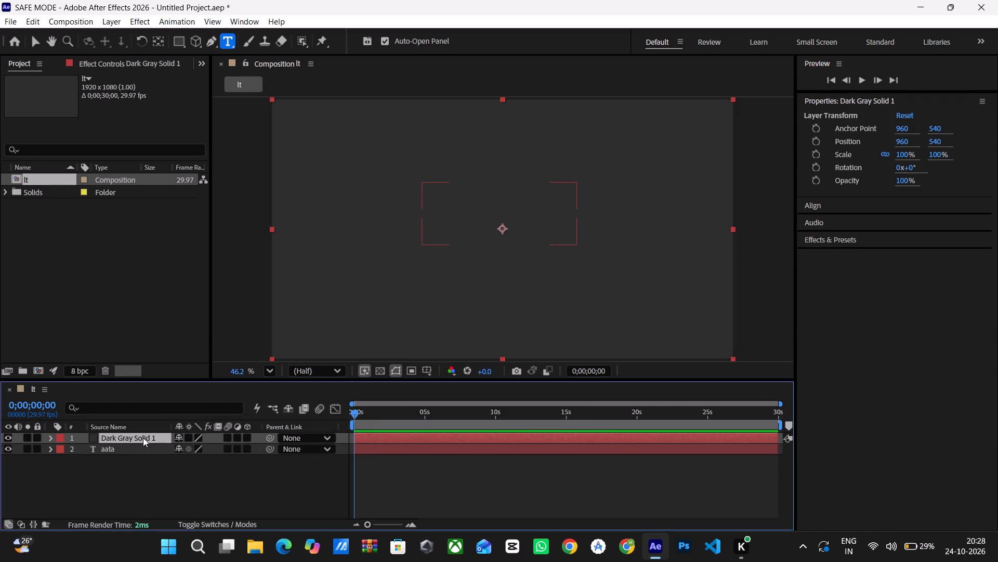
left_click_drag(142, 436, 142, 441)
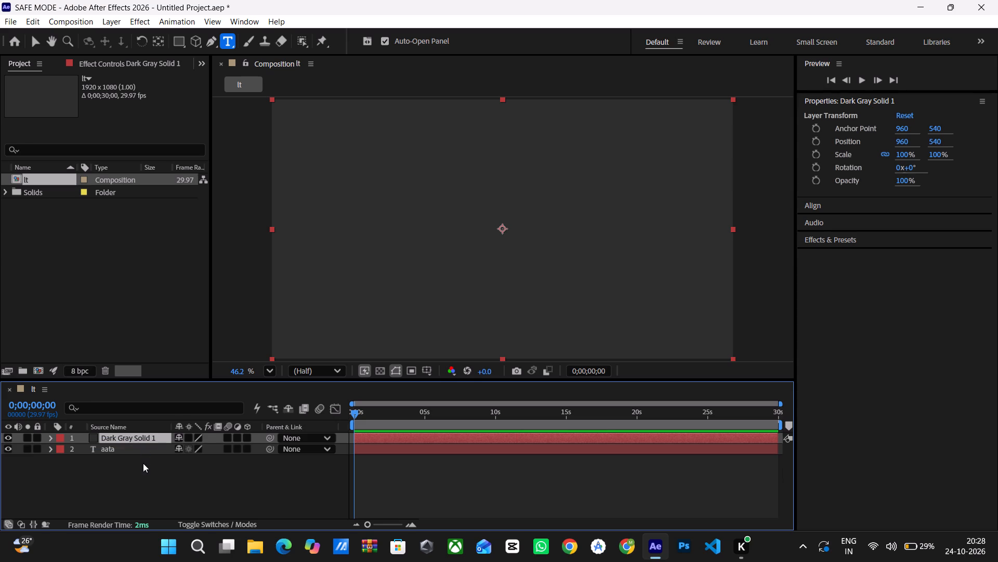
left_click_drag(136, 441, 132, 461)
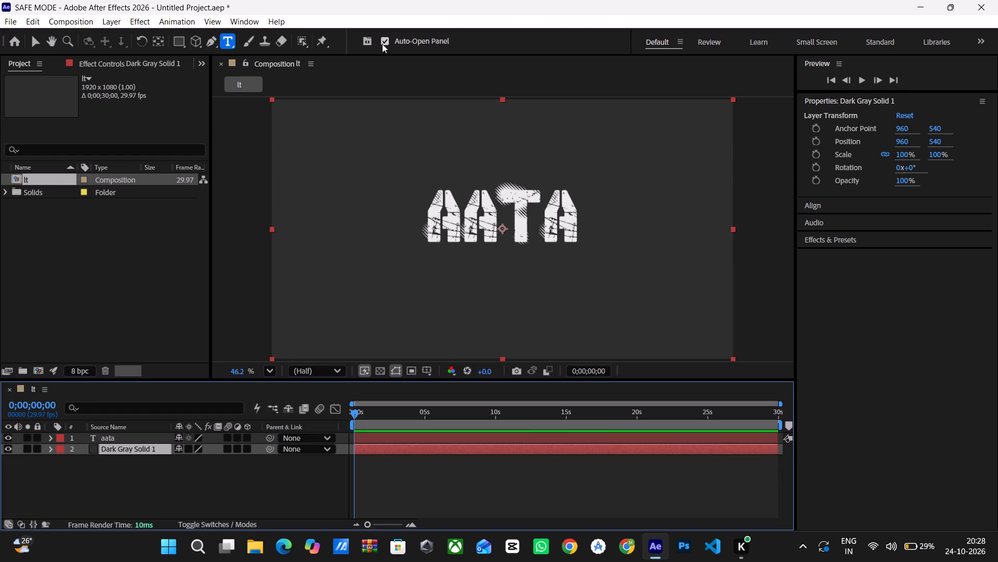
Switch to the workspace that displays all the panels.
left_click(240, 21)
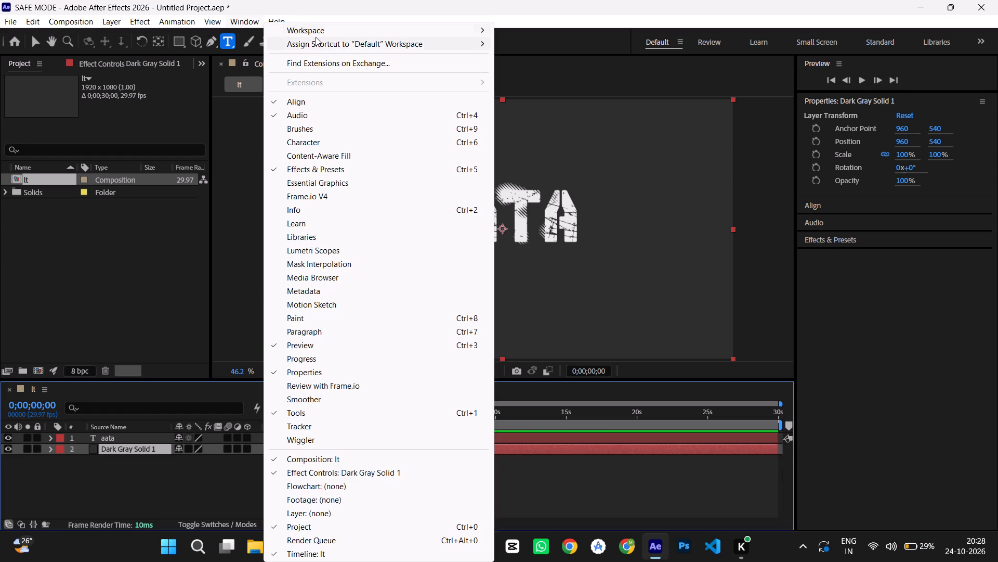
left_click(320, 34)
left_click(559, 27)
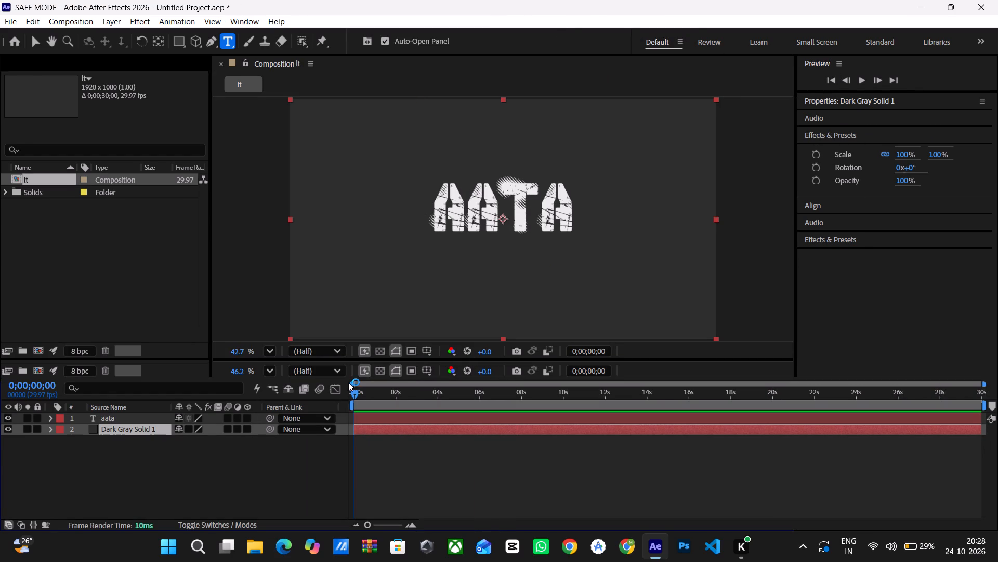
left_click(821, 207)
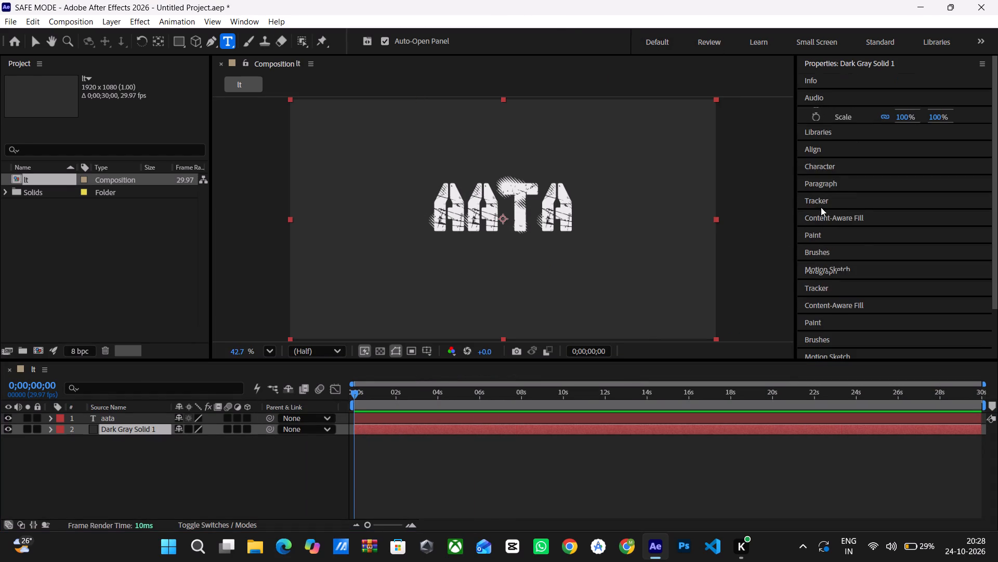
Search the effects and presets for "ramp".
left_click(828, 135)
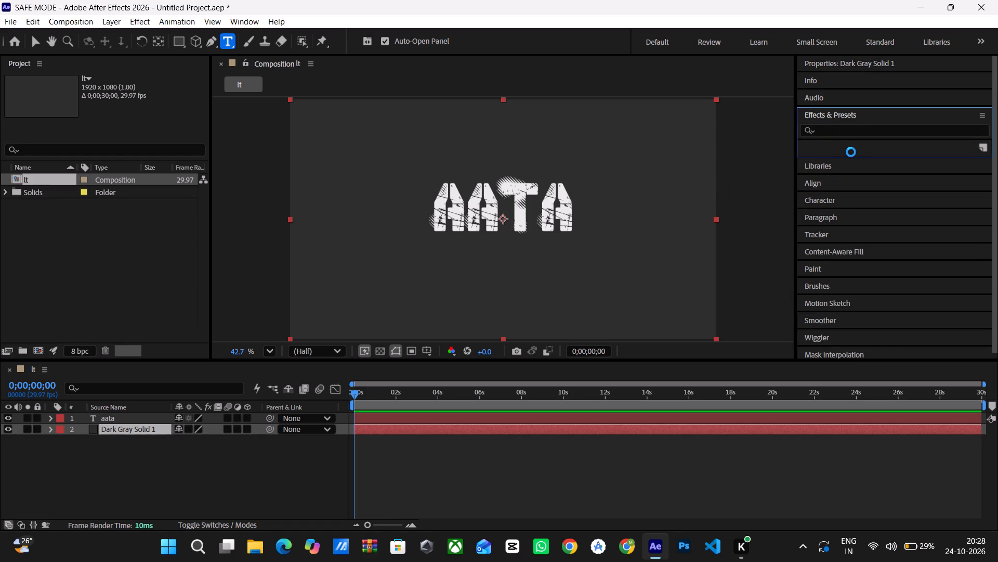
left_click(848, 132)
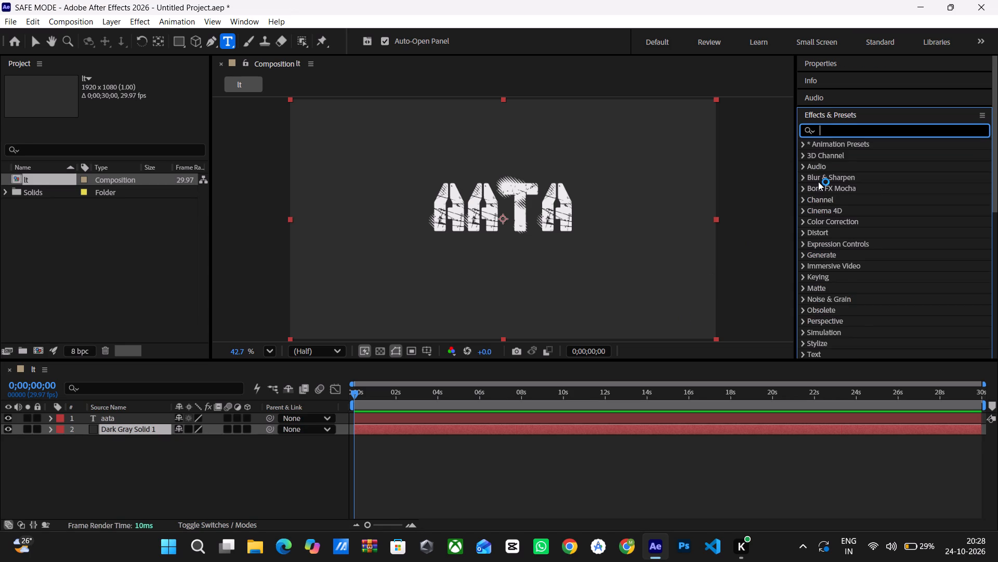
type("ra")
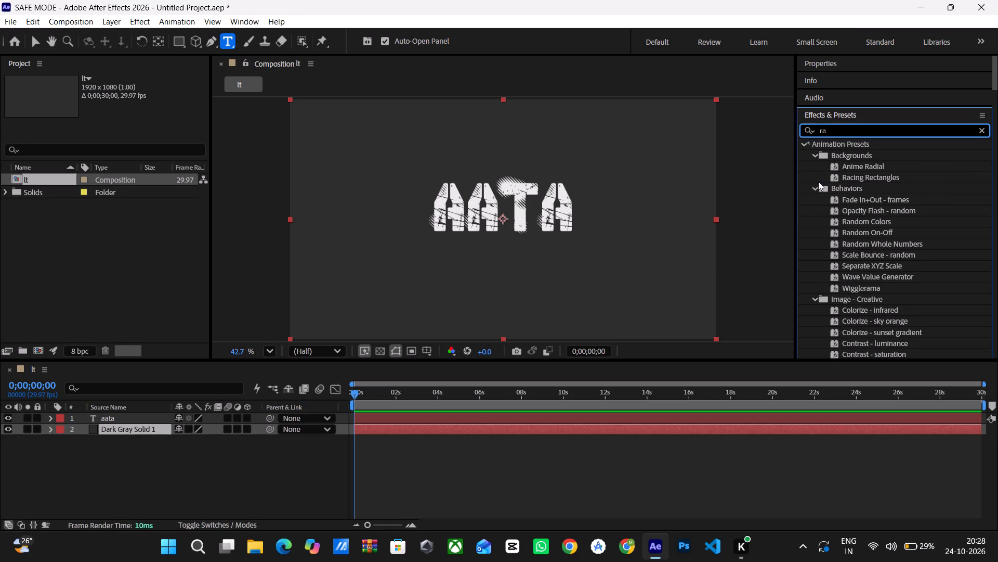
key("m")
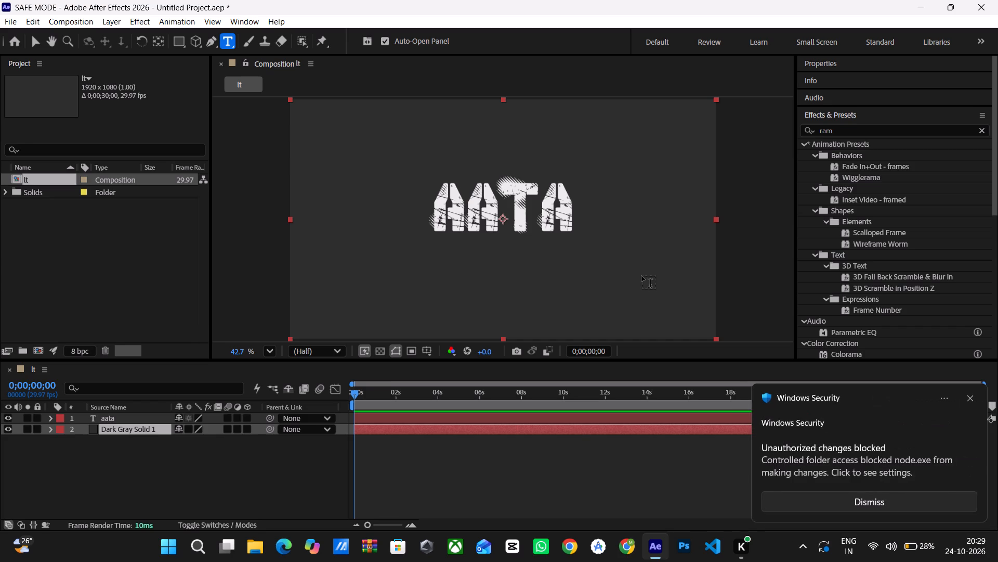
key("p")
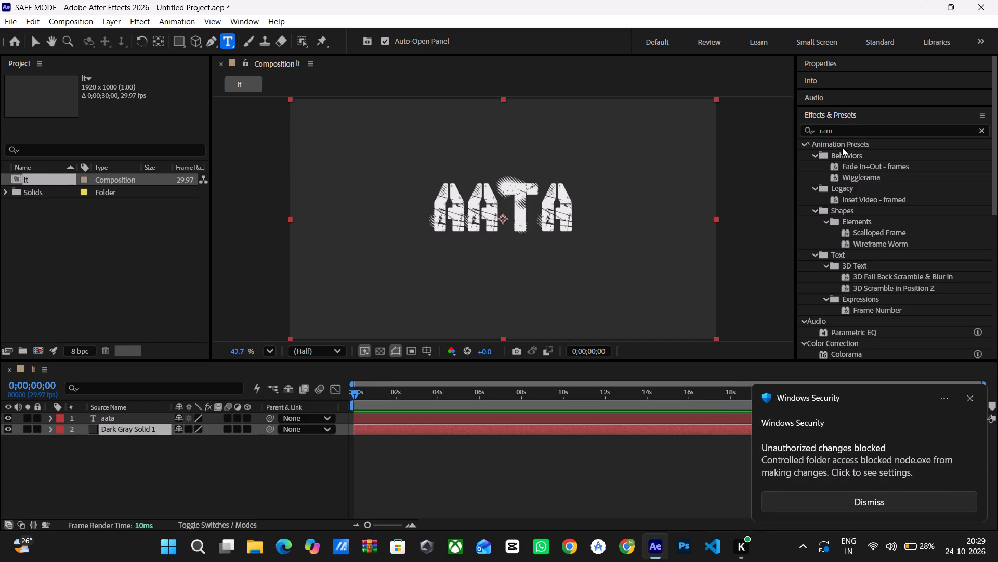
left_click(845, 135)
key("p")
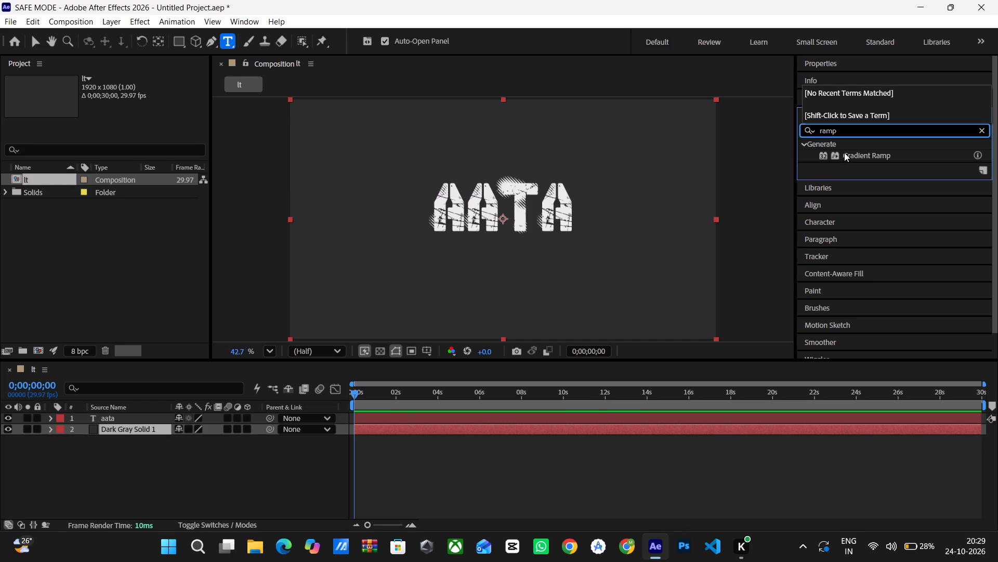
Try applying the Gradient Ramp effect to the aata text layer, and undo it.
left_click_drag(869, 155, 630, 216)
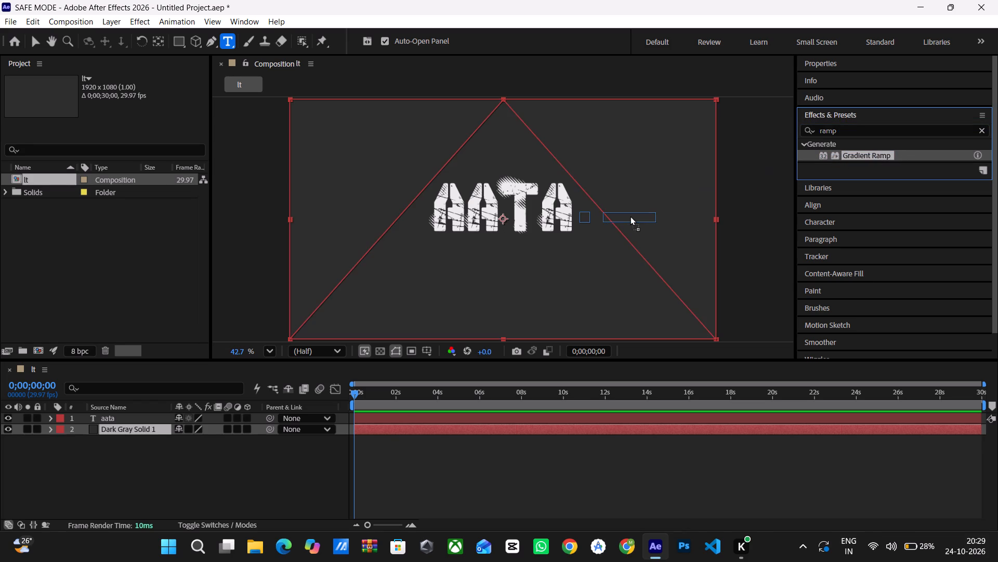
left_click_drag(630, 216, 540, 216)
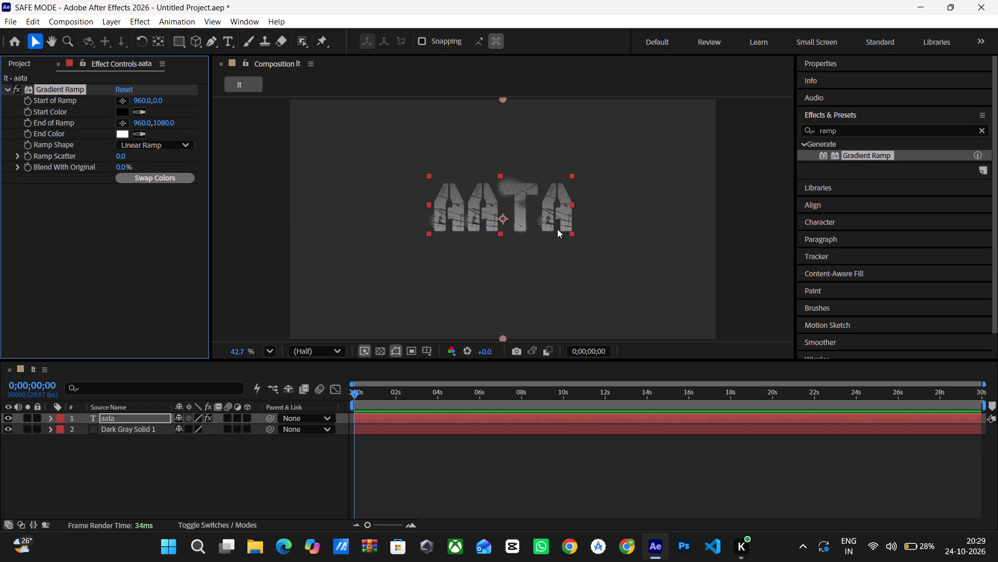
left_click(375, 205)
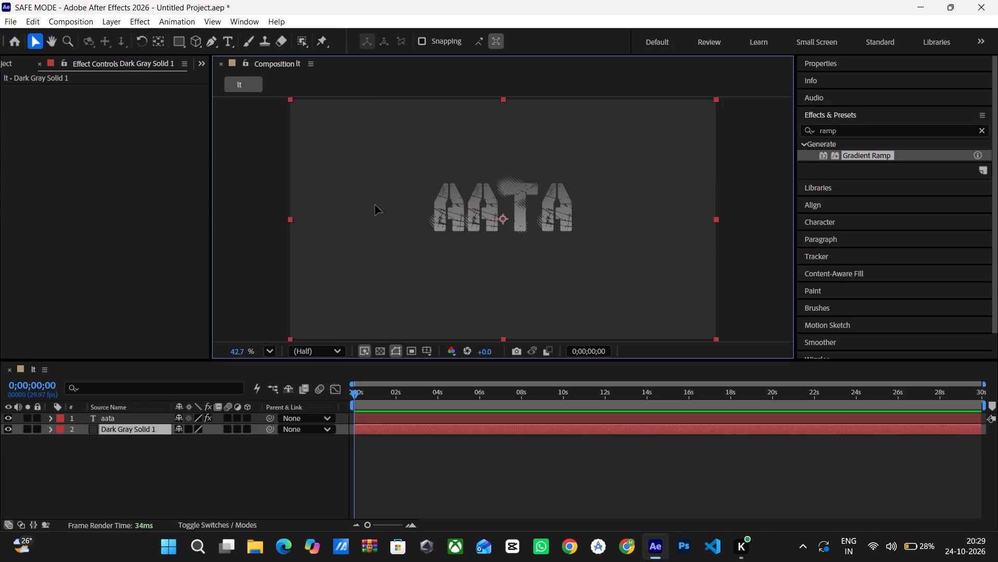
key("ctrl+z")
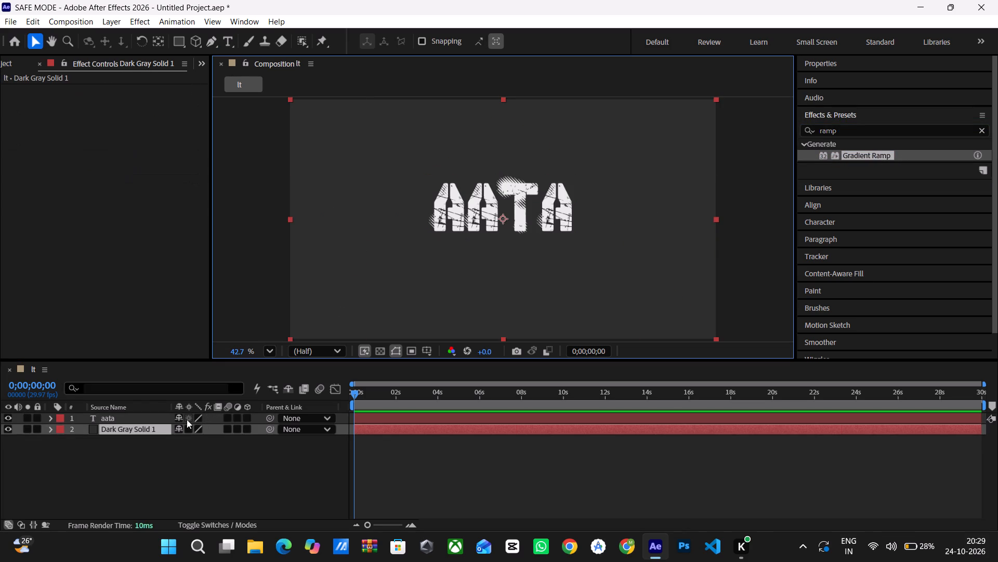
Delete the dark gray solid layer from the composition.
left_click(152, 429)
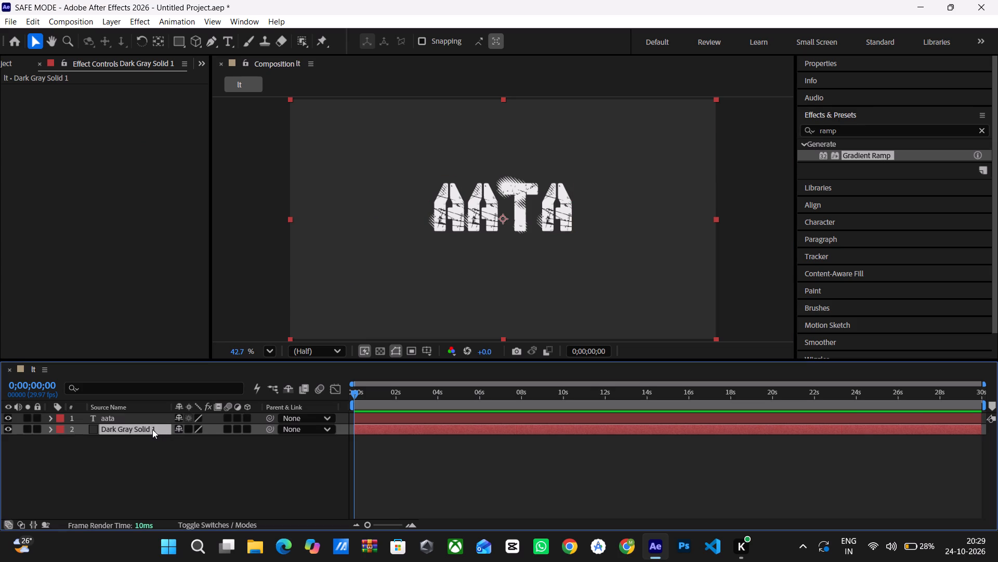
key("Delete")
Add a new 1920x1080 solid to the composition with the near-black color #010101.
right_click(152, 429)
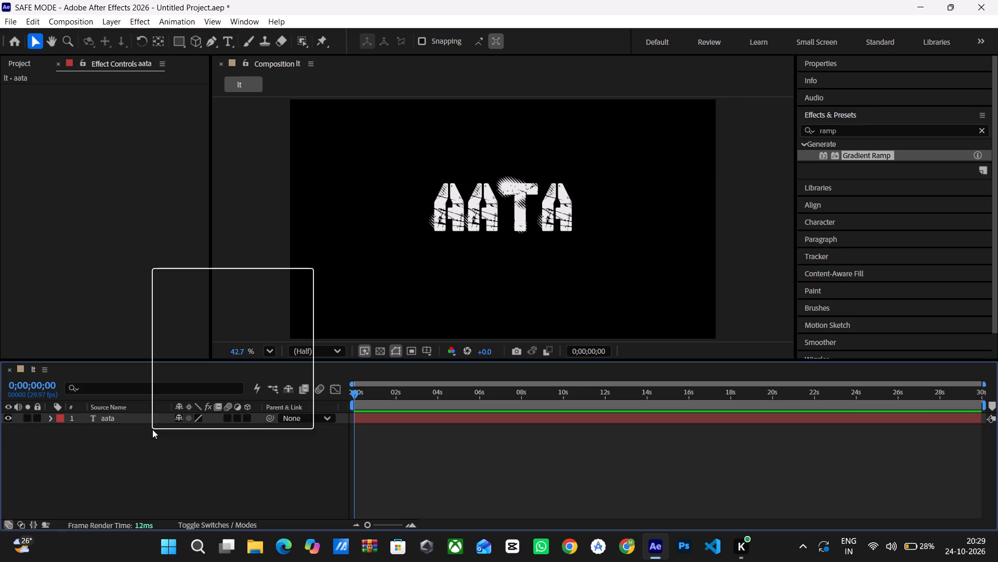
left_click(212, 279)
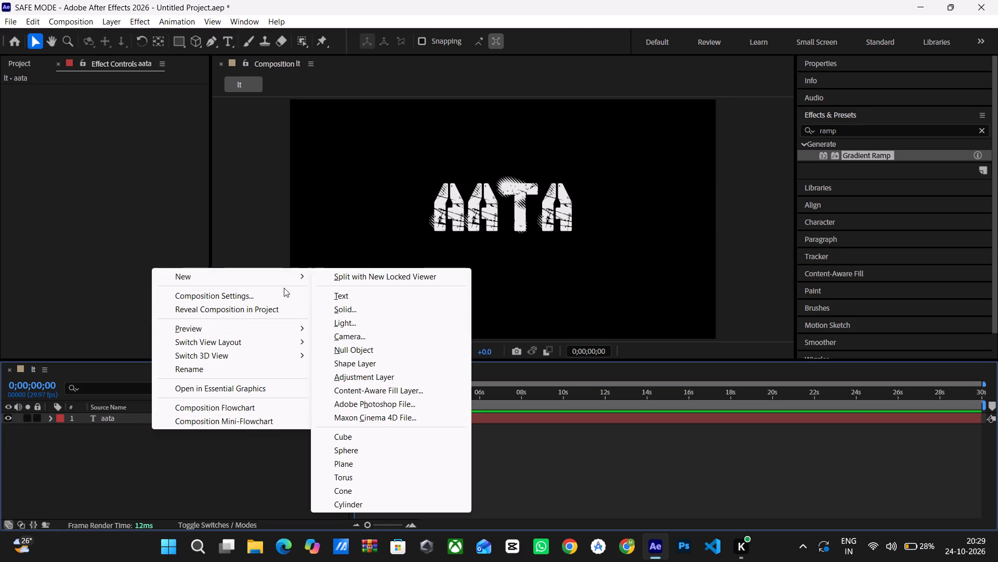
left_click(347, 305)
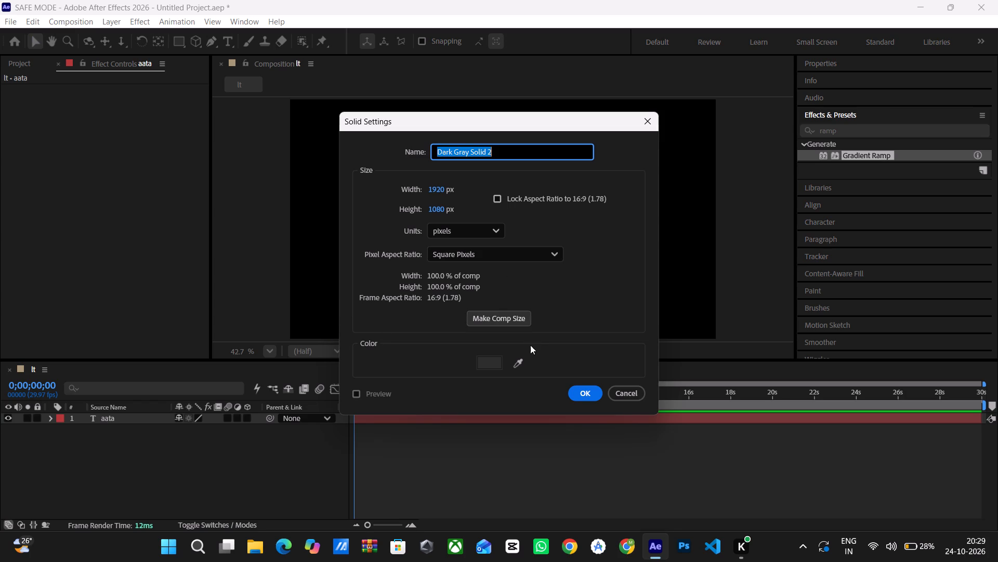
left_click(488, 361)
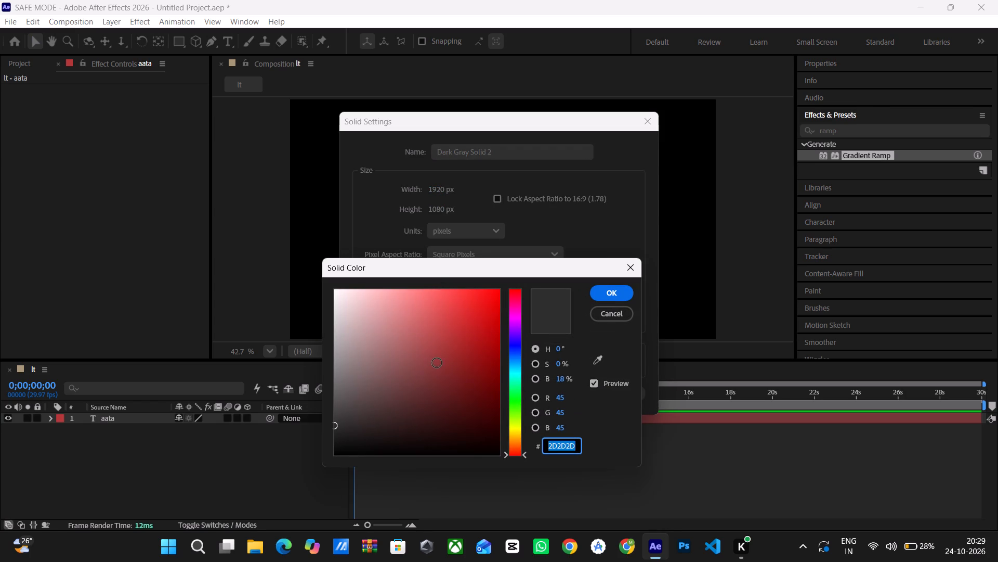
left_click(340, 454)
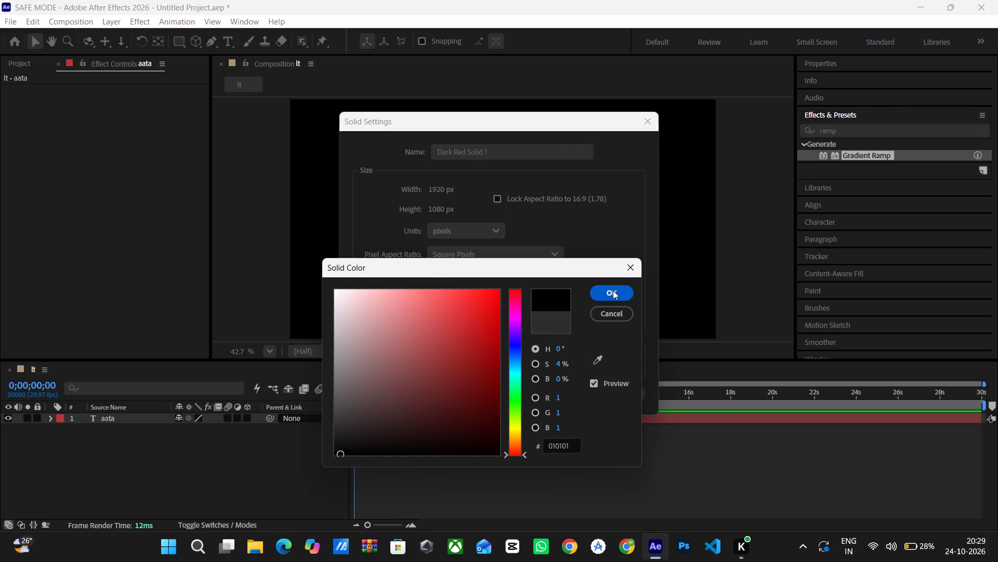
left_click(613, 290)
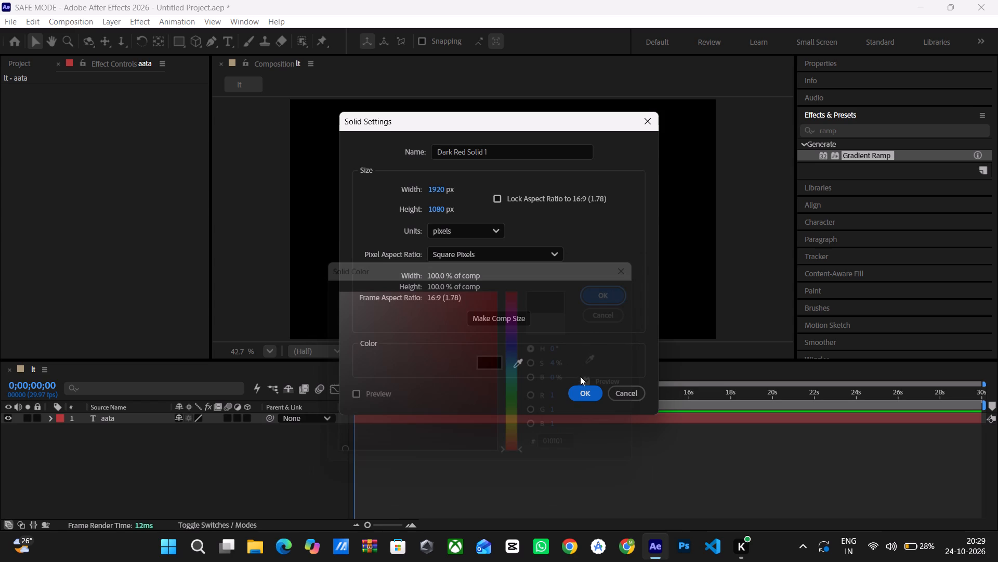
left_click(581, 389)
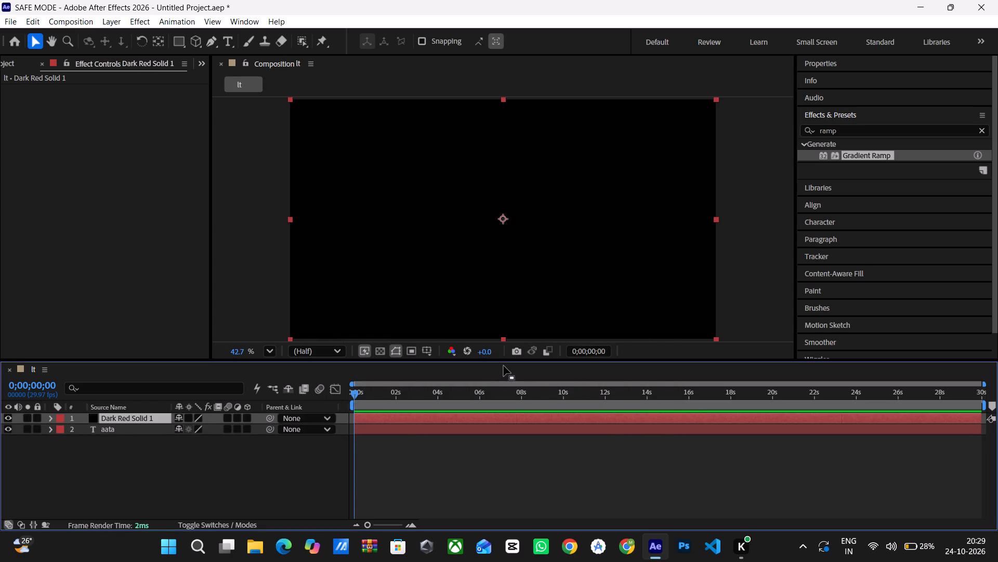
Move the new near-black solid below the aata text layer in the layer order.
left_click_drag(133, 413, 132, 422)
left_click_drag(132, 422, 130, 443)
left_click_drag(134, 418, 133, 433)
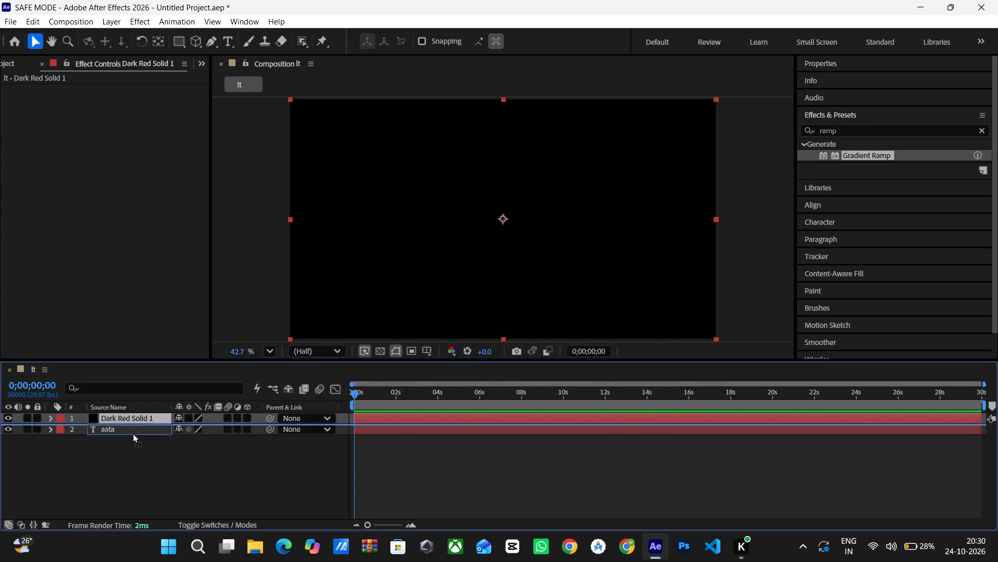
left_click_drag(133, 433, 132, 442)
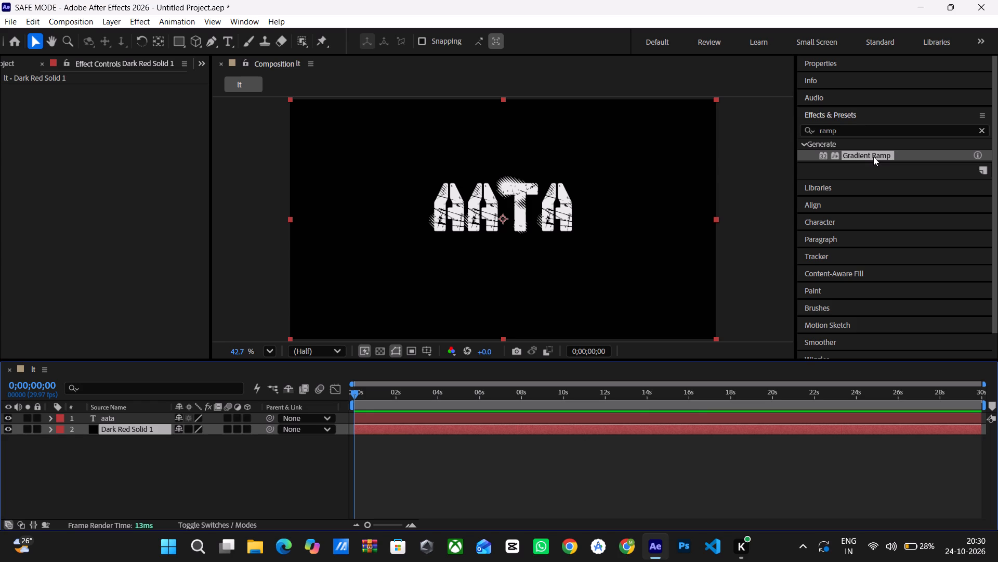
Apply the Gradient Ramp effect to the near-black solid layer.
left_click_drag(873, 157, 306, 397)
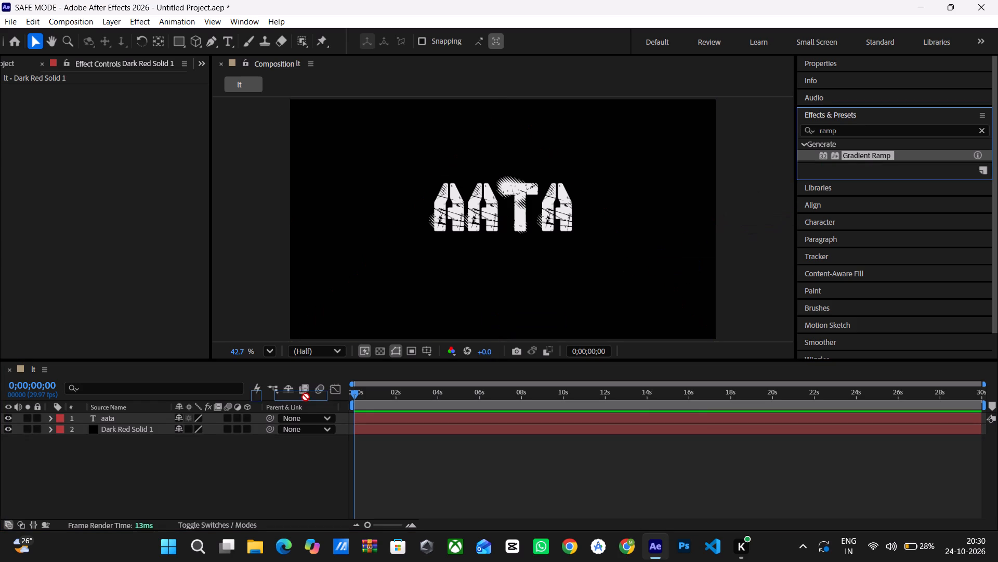
left_click_drag(306, 397, 137, 432)
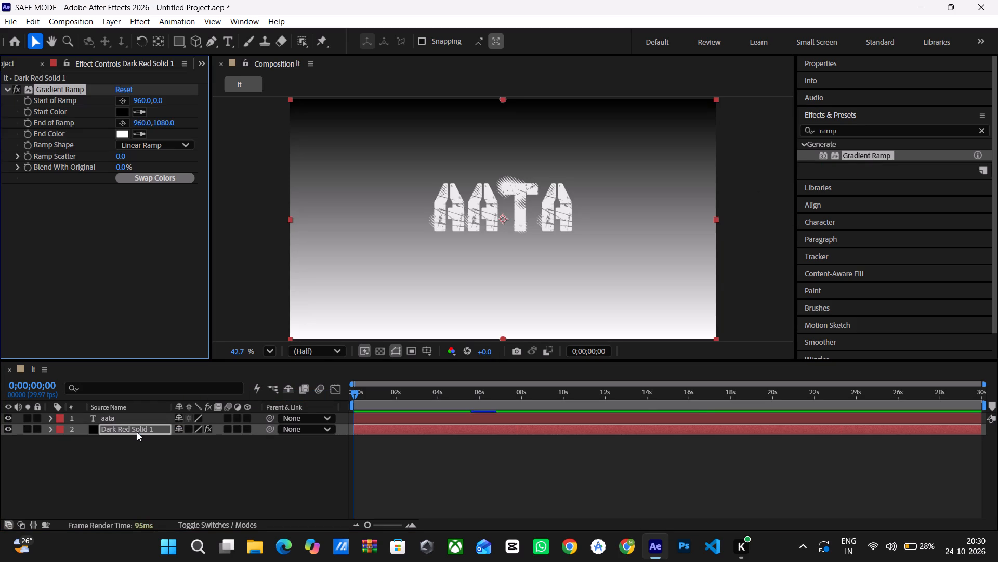
Set the Gradient Ramp's End Color to dark red #652020.
left_click(120, 134)
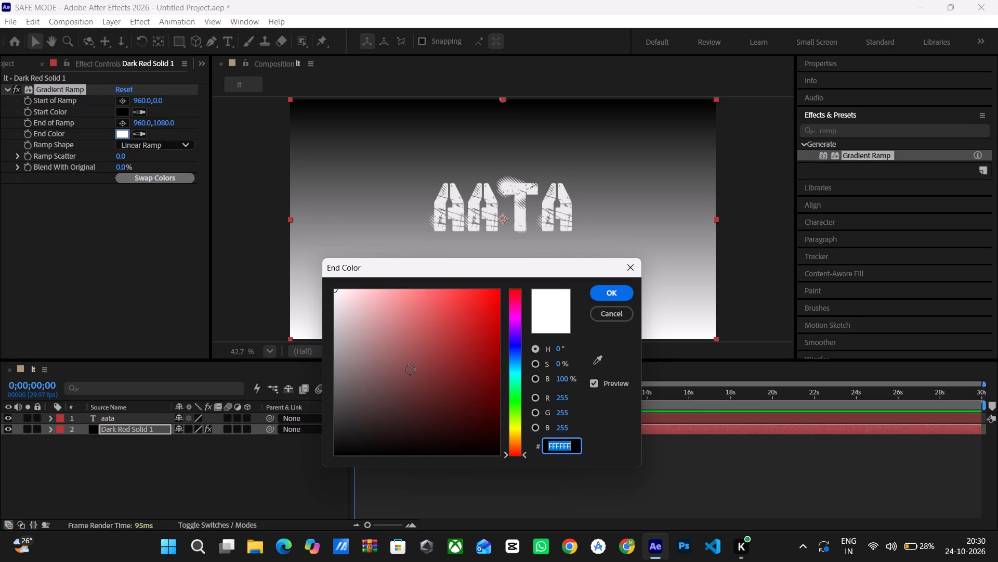
left_click_drag(411, 369, 441, 392)
left_click_drag(441, 388, 438, 330)
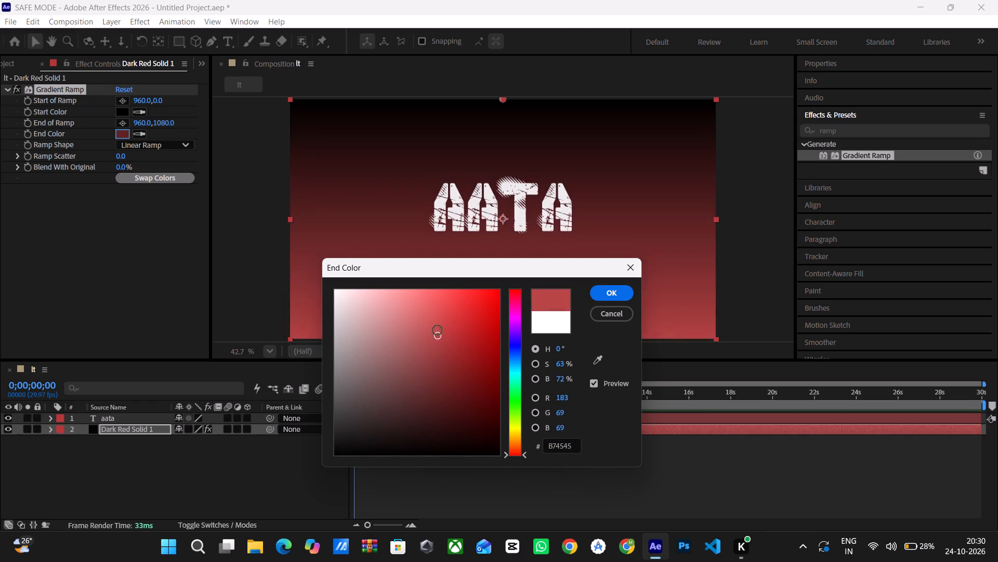
left_click_drag(438, 330, 447, 390)
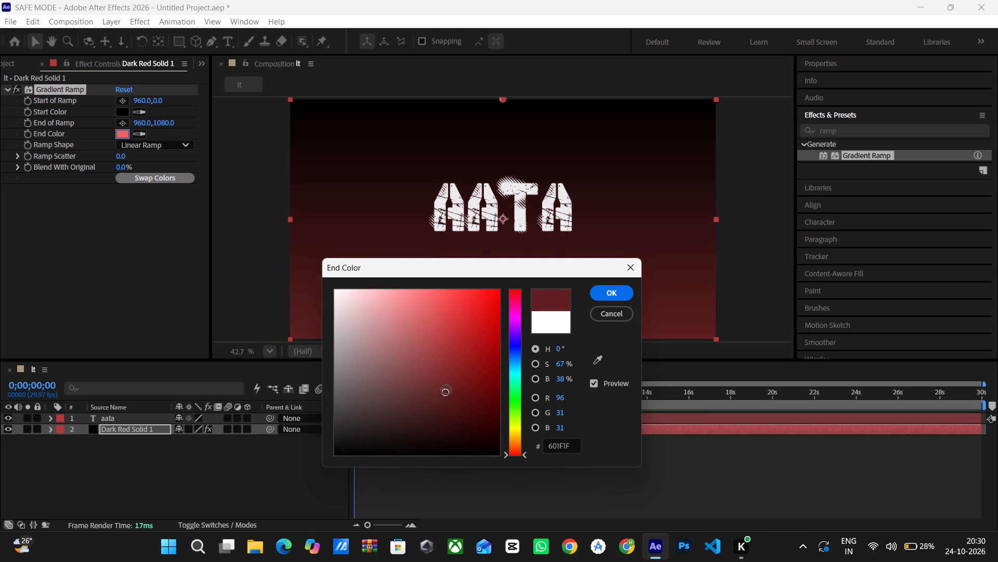
left_click_drag(447, 390, 447, 389)
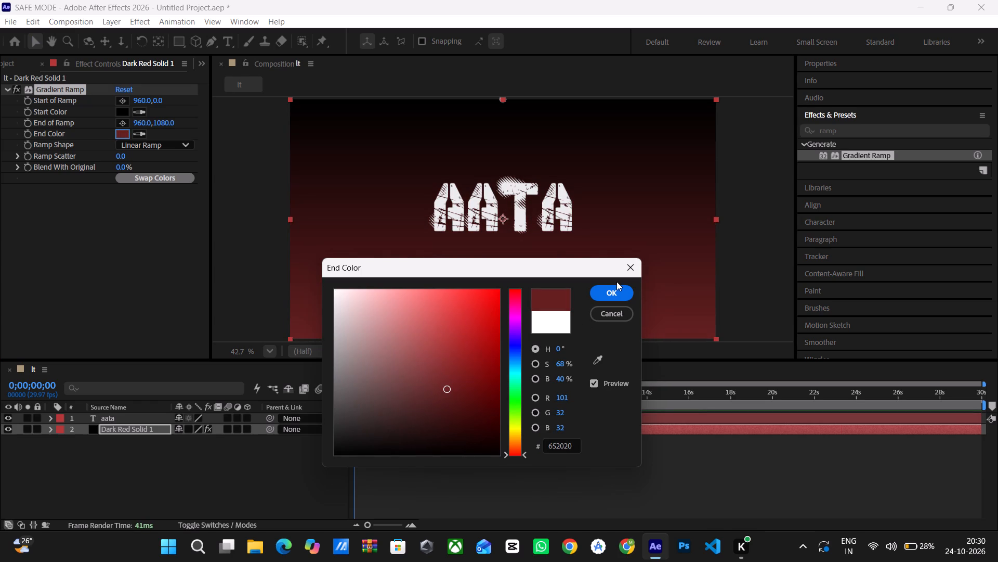
left_click(605, 297)
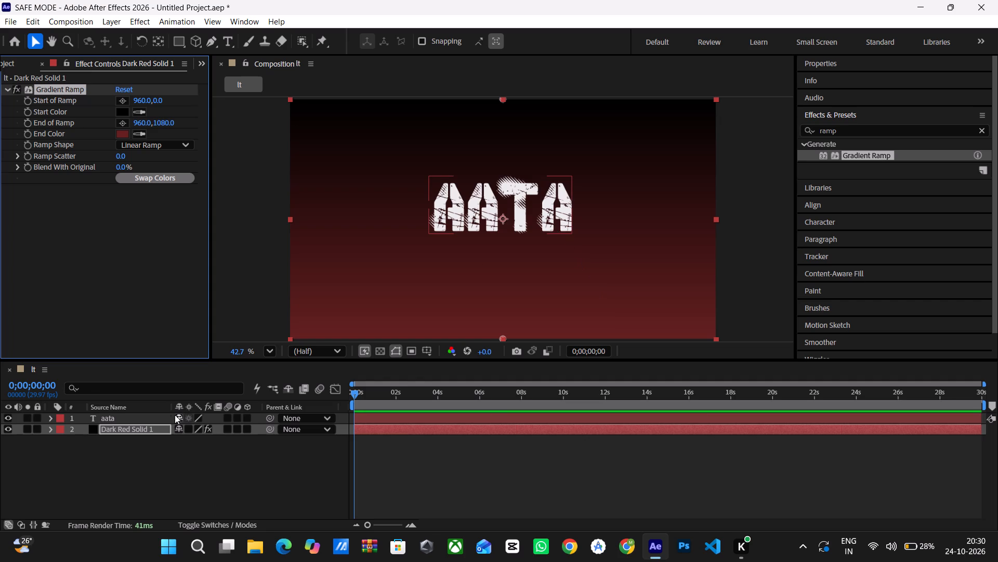
Move the aata text to the vertical middle of the frame, slightly left of its centre.
left_click(159, 416)
left_click_drag(521, 211, 520, 229)
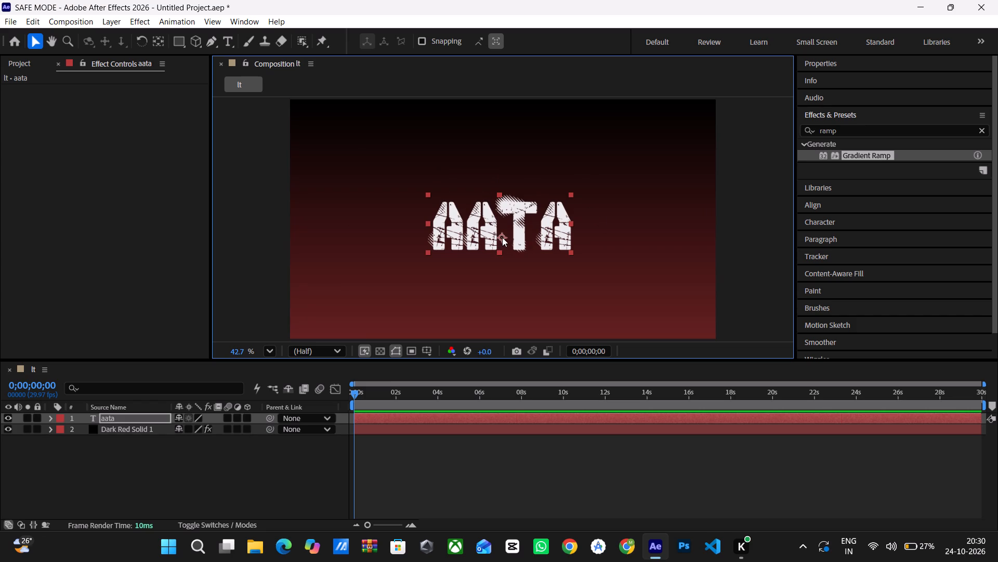
left_click_drag(502, 238, 518, 254)
left_click_drag(519, 255, 524, 260)
left_click_drag(488, 237, 484, 231)
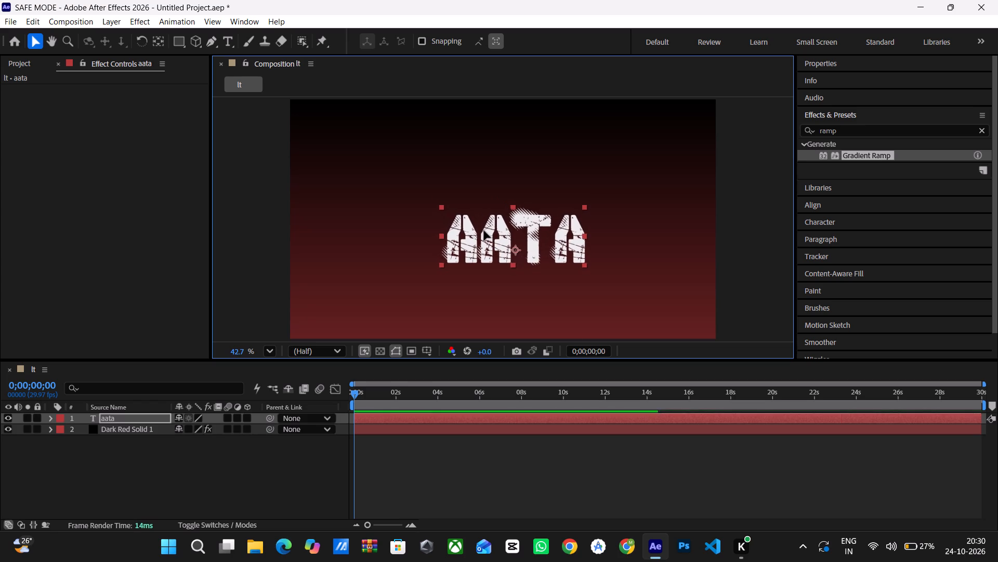
left_click_drag(484, 231, 481, 226)
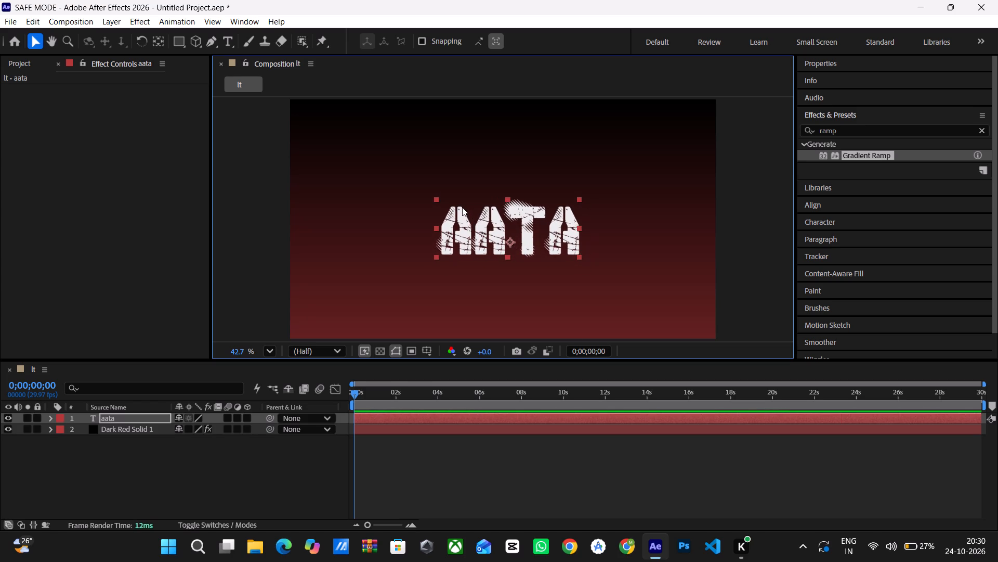
left_click_drag(493, 222, 472, 213)
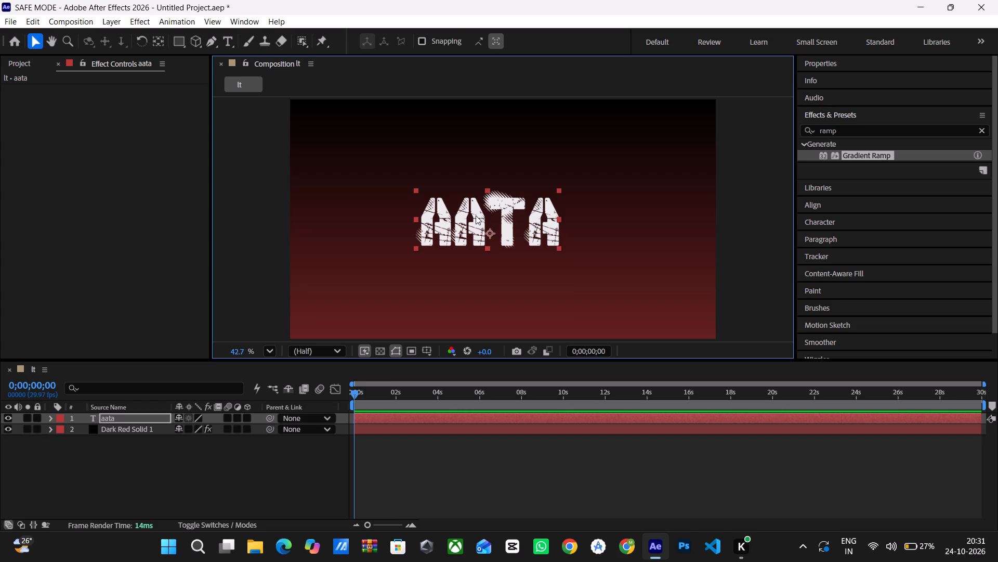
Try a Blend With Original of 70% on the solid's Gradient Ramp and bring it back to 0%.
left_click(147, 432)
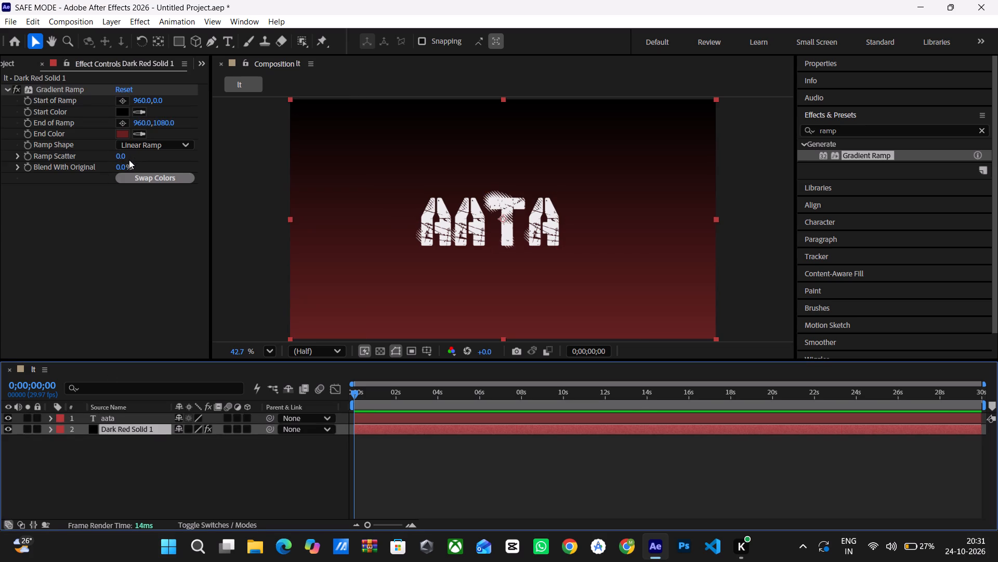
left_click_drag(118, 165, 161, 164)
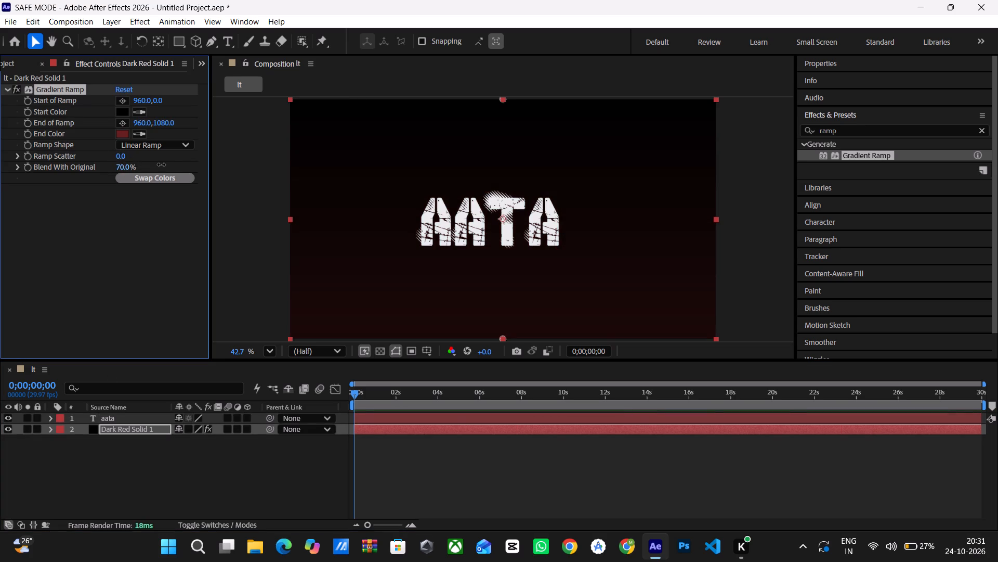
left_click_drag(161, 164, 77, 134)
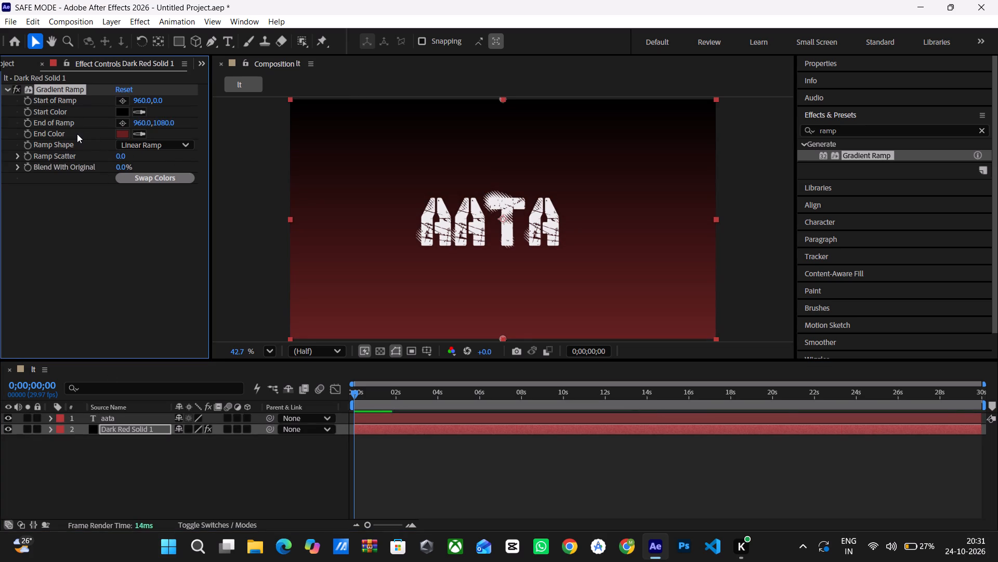
Shift the Gradient Ramp's Start of Ramp horizontally to 588, keeping it at the top edge of the frame.
left_click_drag(143, 98, 156, 98)
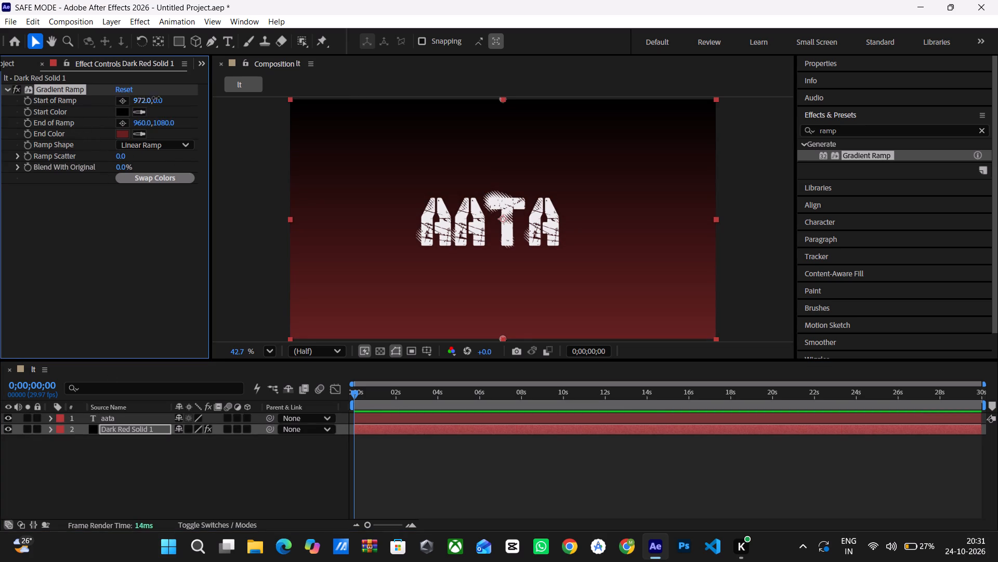
left_click_drag(156, 98, 300, 146)
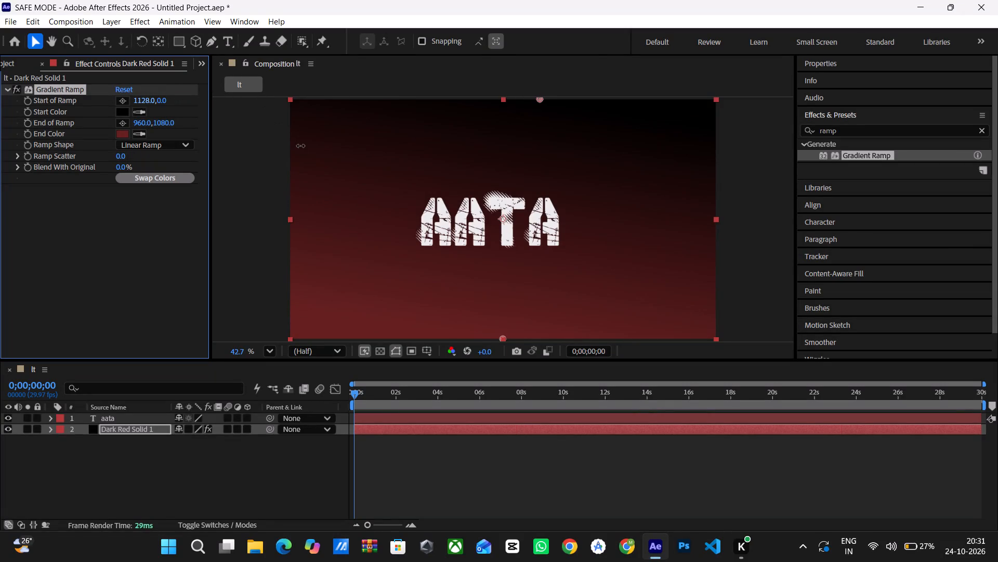
left_click_drag(300, 146, 97, 187)
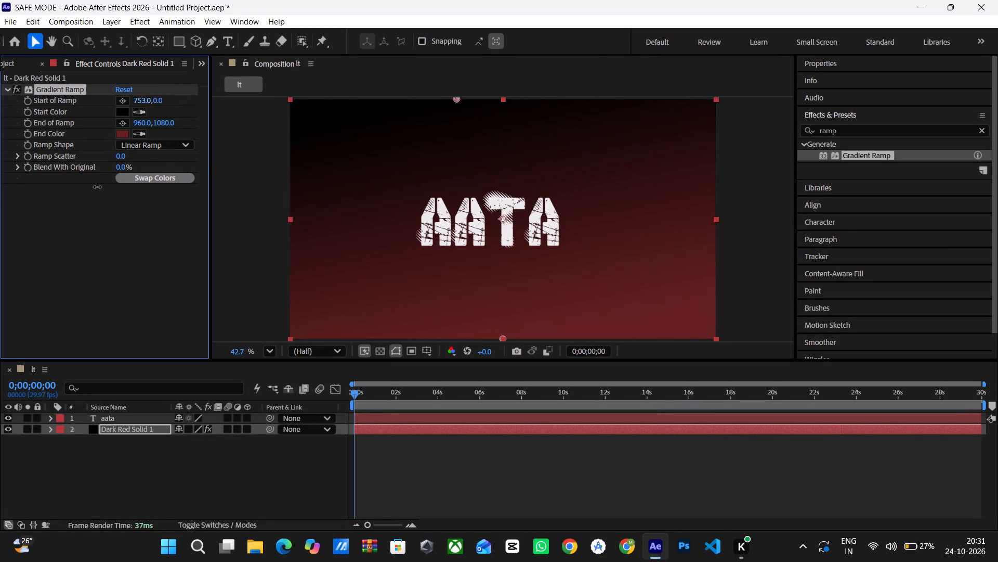
left_click_drag(97, 187, 239, 203)
left_click_drag(239, 203, 232, 214)
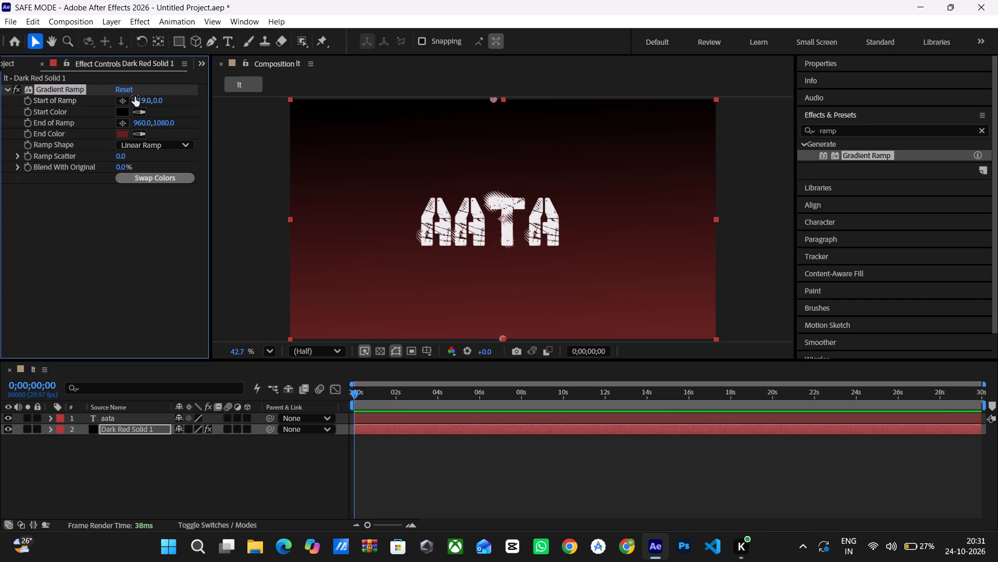
left_click_drag(135, 97, 270, 121)
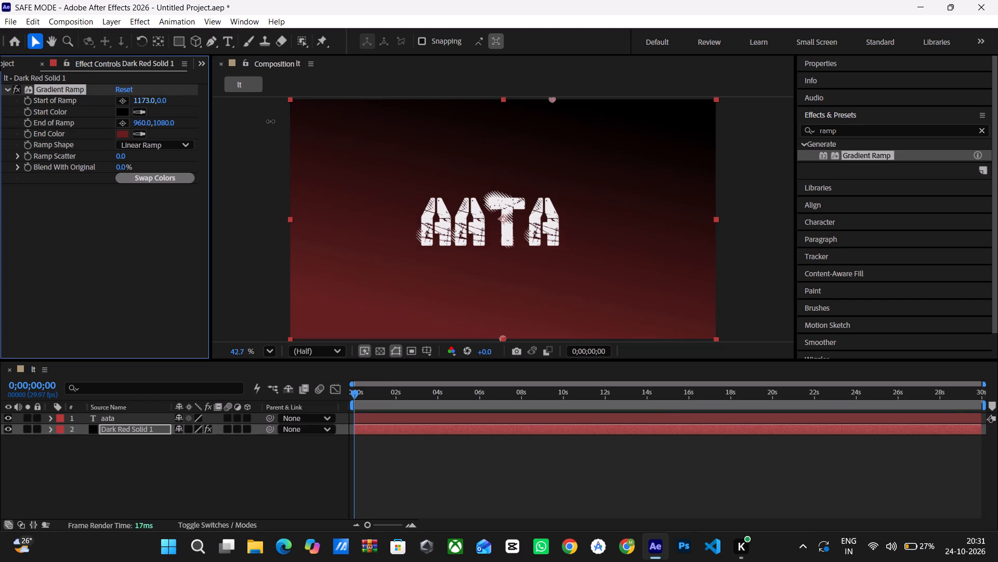
left_click_drag(270, 121, 24, 162)
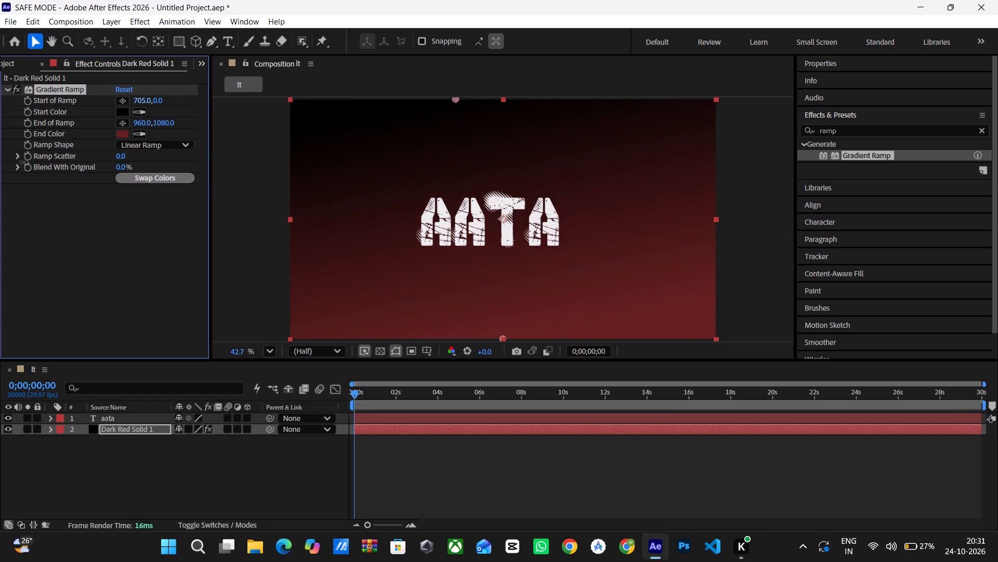
left_click_drag(24, 162, 0, 178)
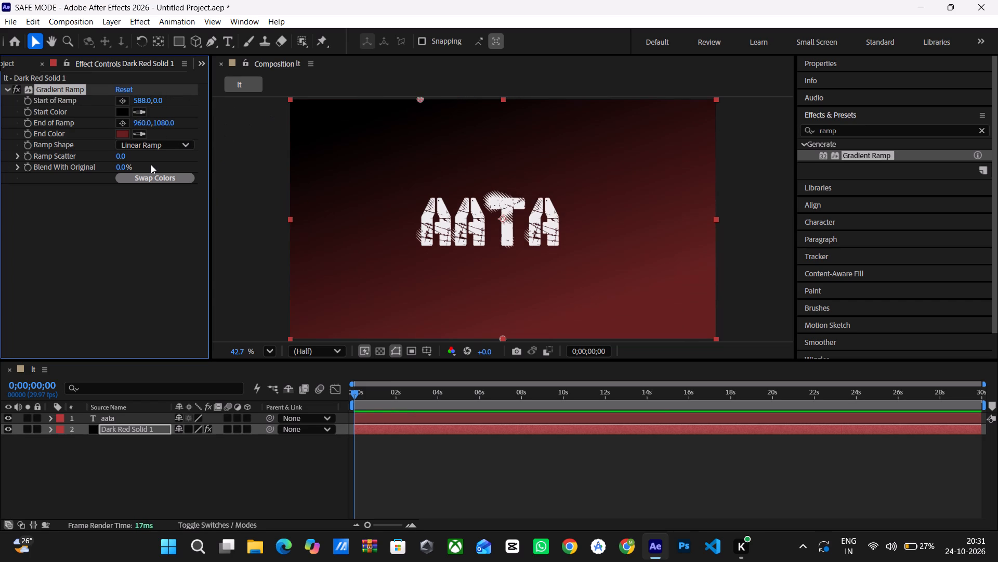
Set the Gradient Ramp's End Color to a stronger red, #900F0F.
left_click(123, 133)
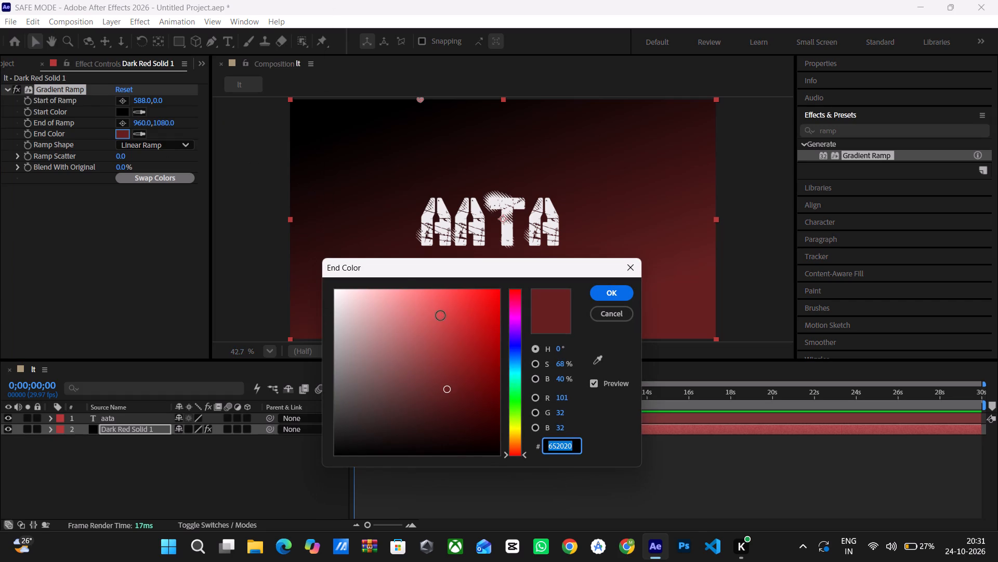
left_click(479, 376)
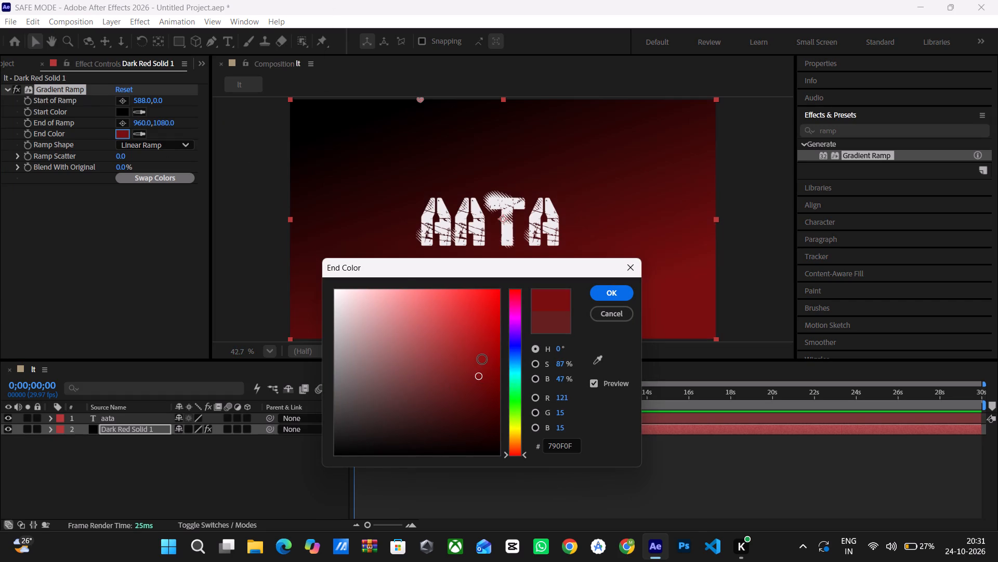
left_click(483, 356)
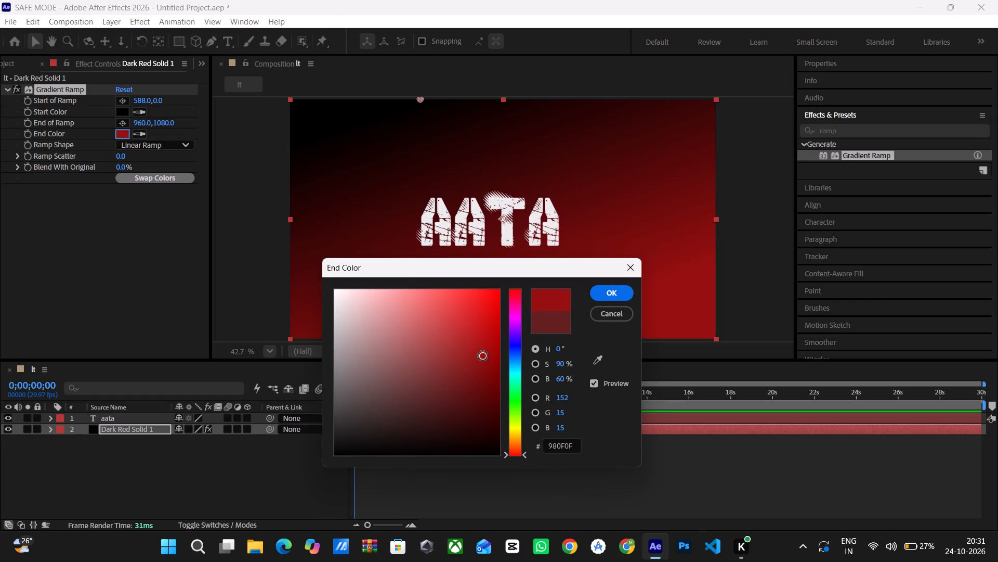
left_click(482, 361)
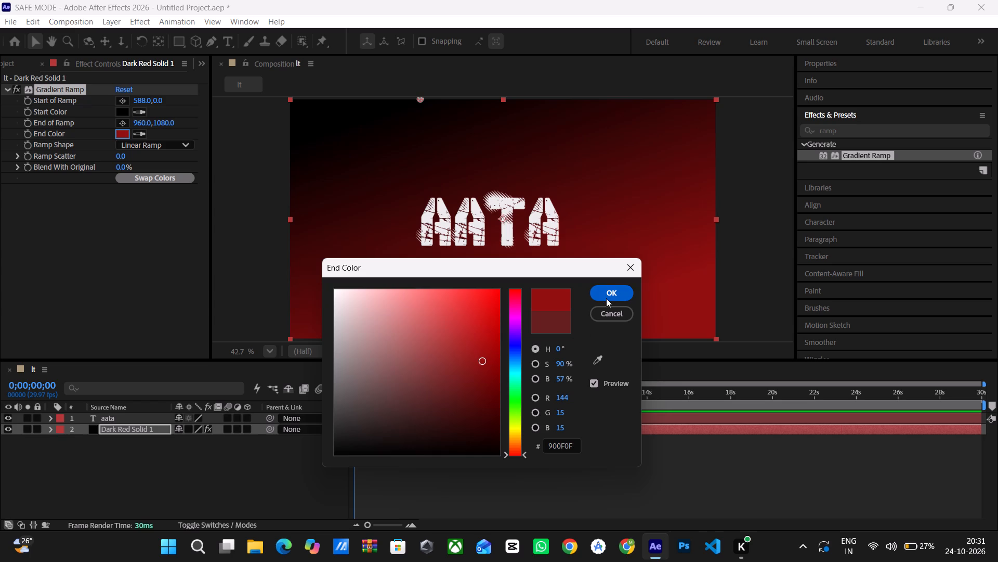
left_click(607, 294)
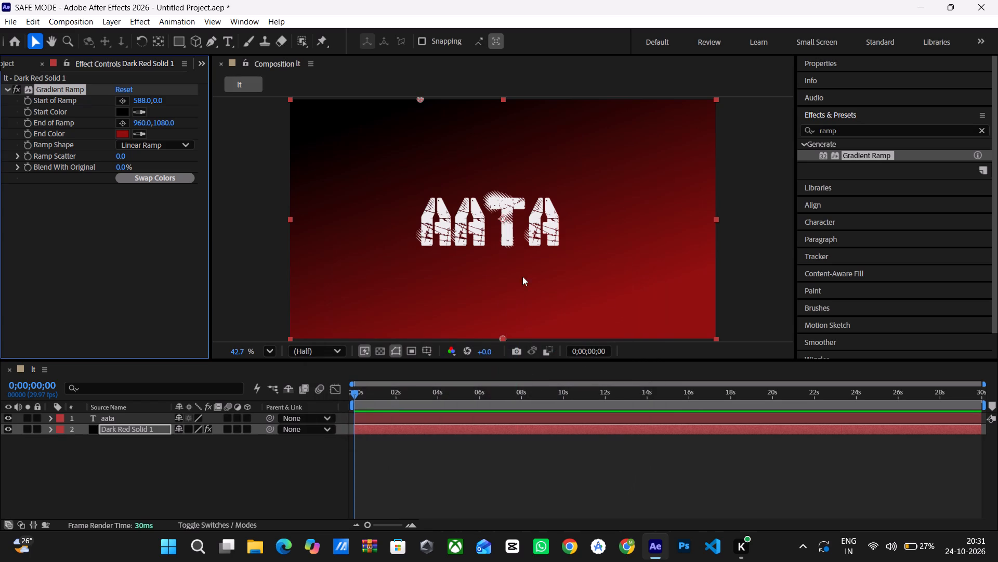
Set the Gradient Ramp's End of Ramp to 1067, 1599, below the bottom edge of the frame.
left_click_drag(147, 123, 171, 121)
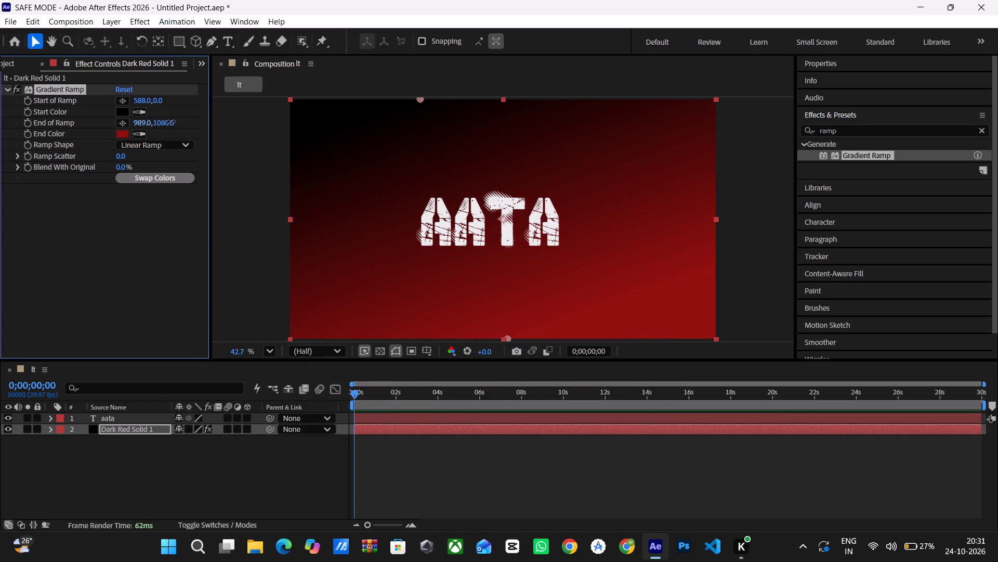
left_click_drag(171, 121, 224, 135)
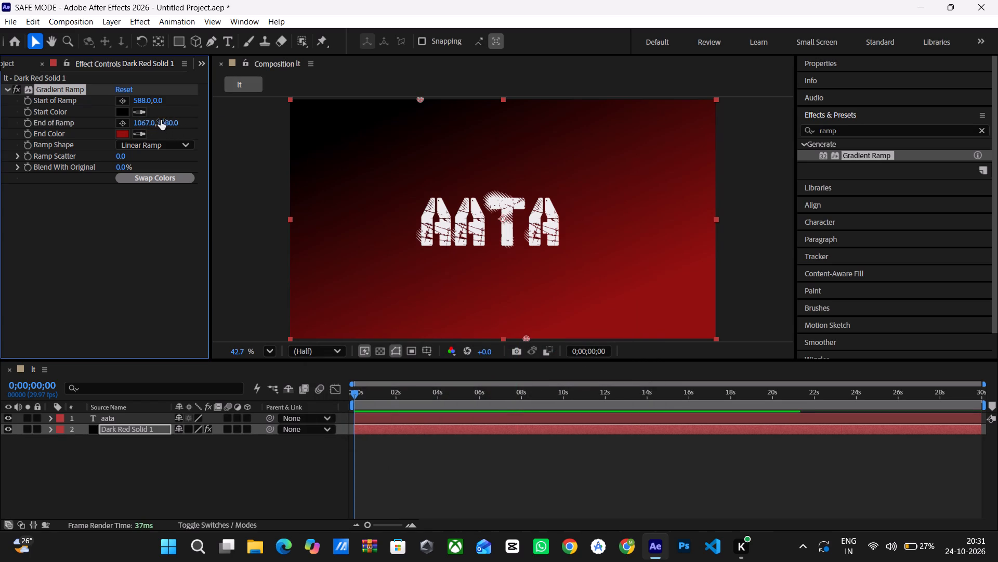
left_click_drag(161, 120, 370, 163)
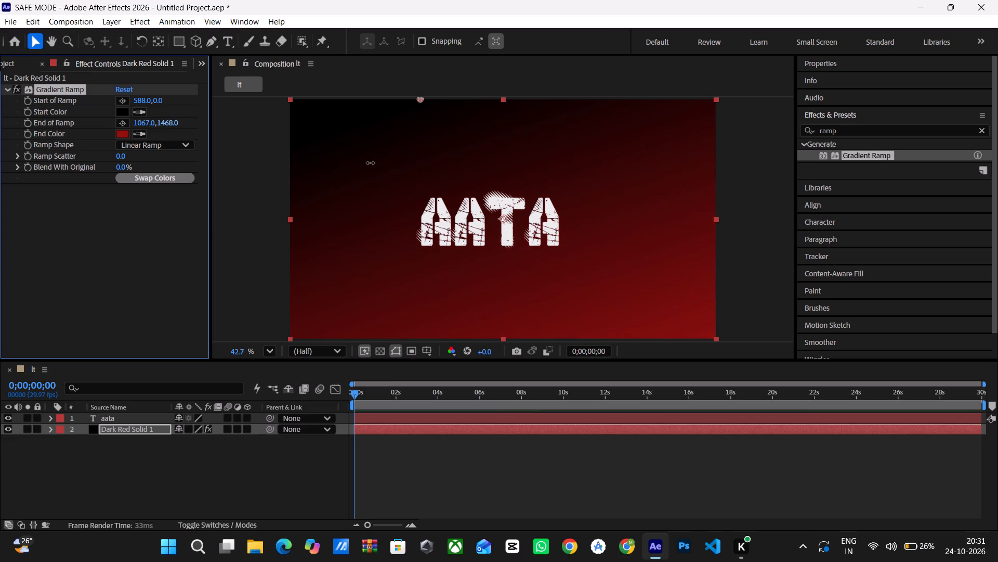
left_click_drag(370, 163, 451, 167)
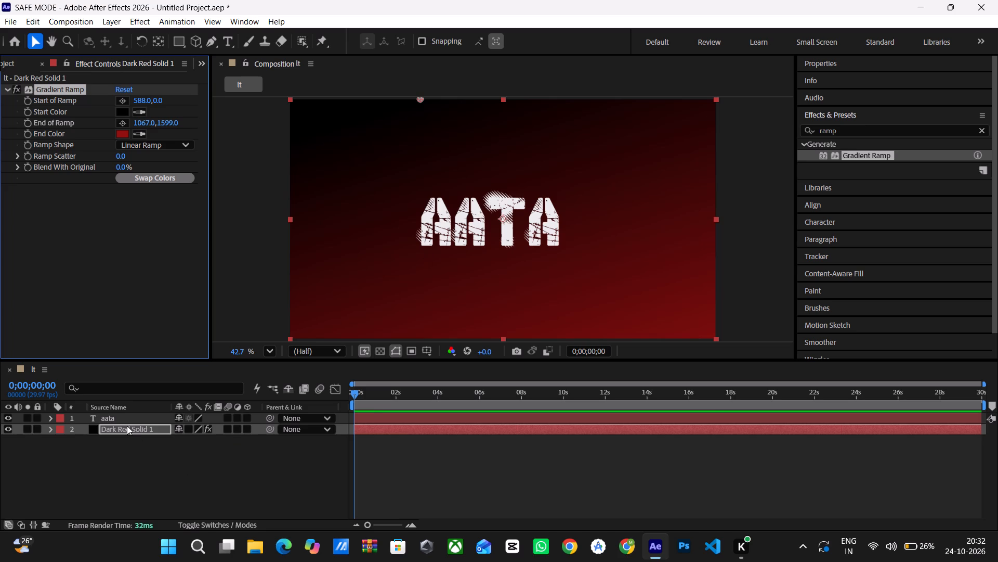
Hide the aata text layer.
left_click(9, 420)
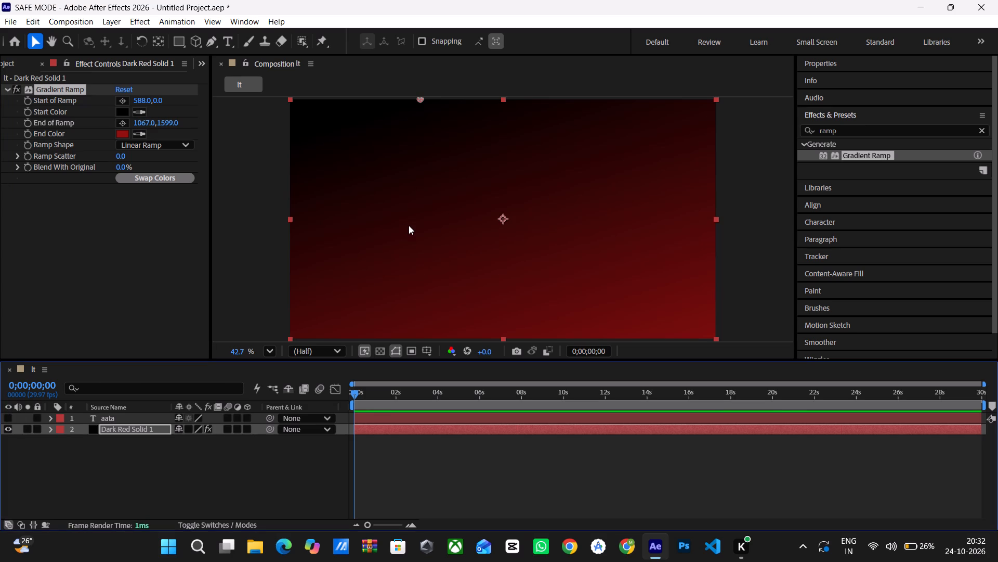
Create a separate text layer containing the single letter "a" in the left half of the frame, at about 553, 515.
key("t")
left_click(225, 39)
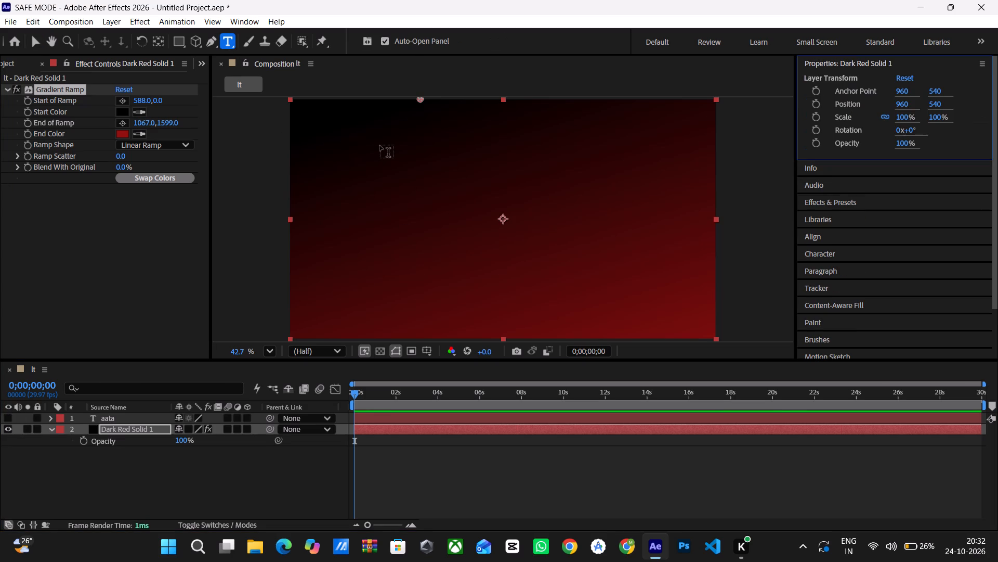
left_click(413, 214)
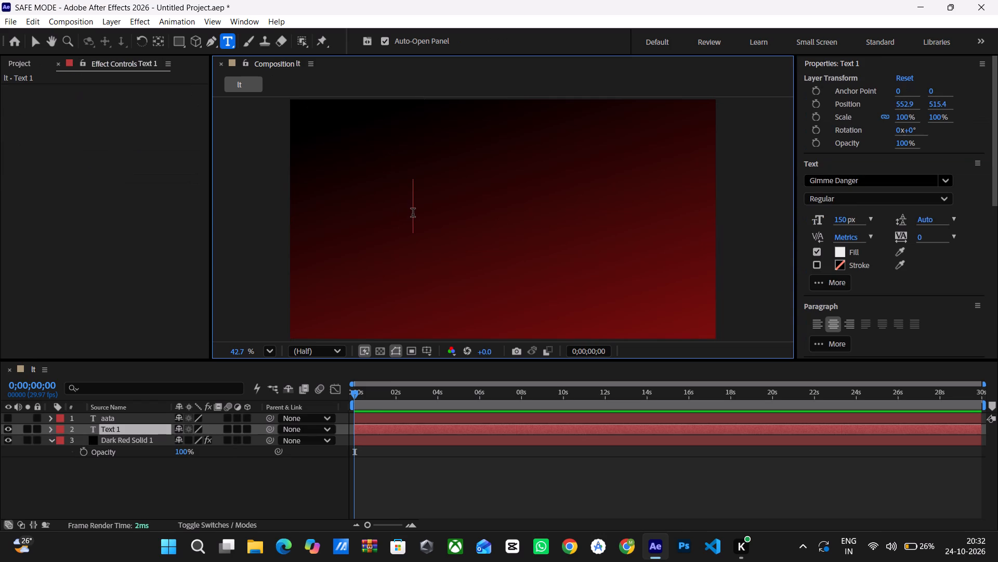
key("a")
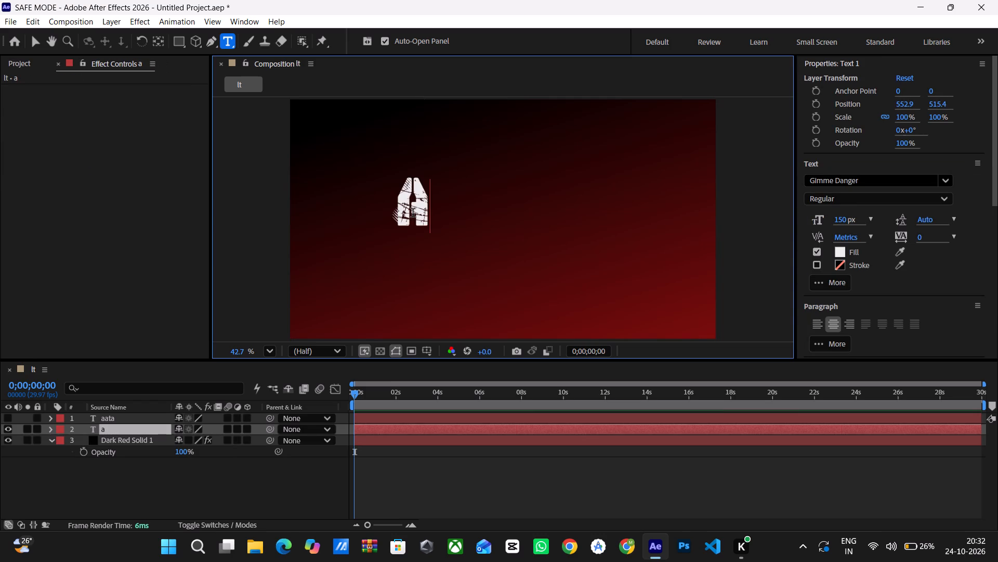
Copy and paste the single-letter a layer, and move the original beside its copy as the second letter, at about 722, 520.
left_click(147, 428)
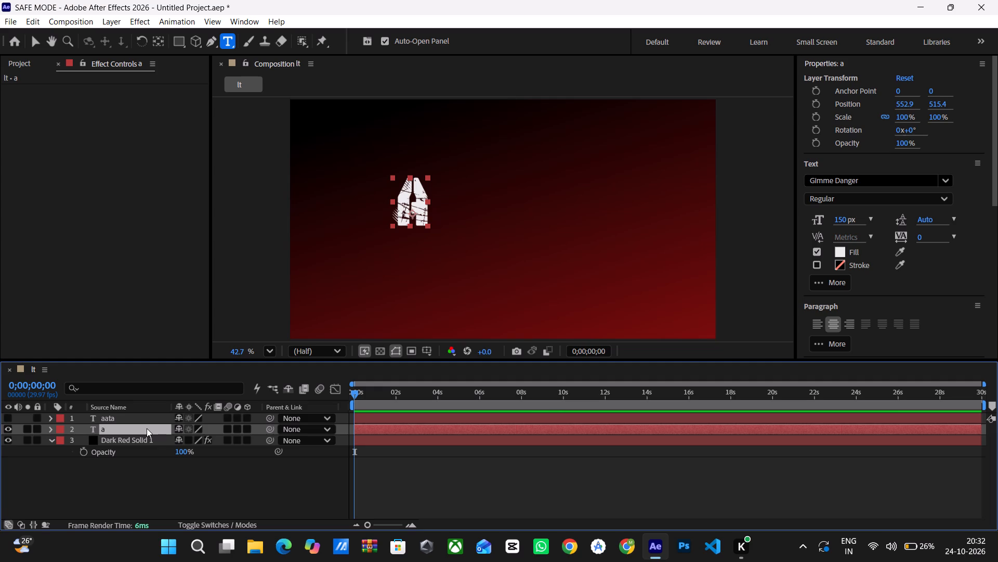
key("ctrl+c")
key("ctrl+v")
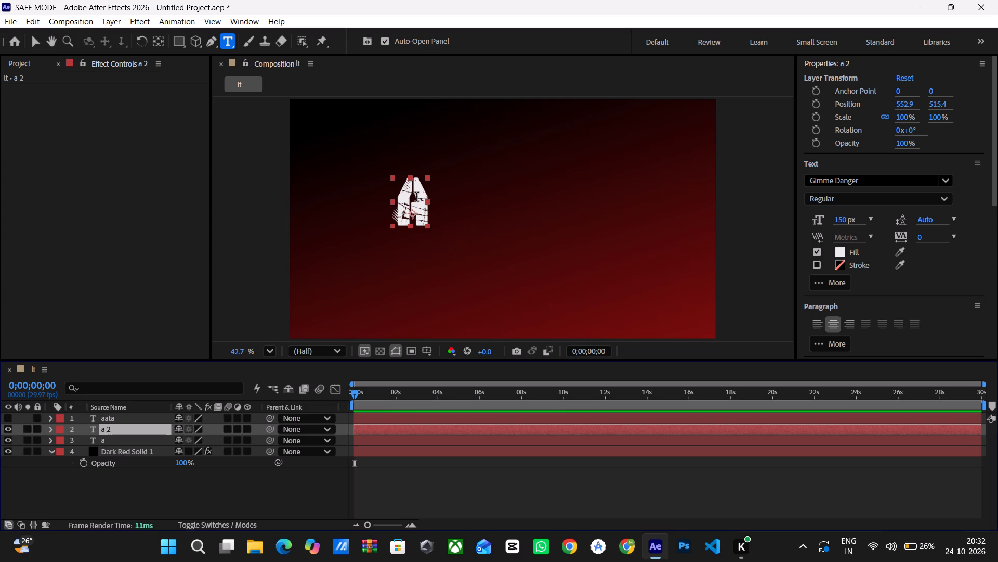
left_click(125, 438)
key("v")
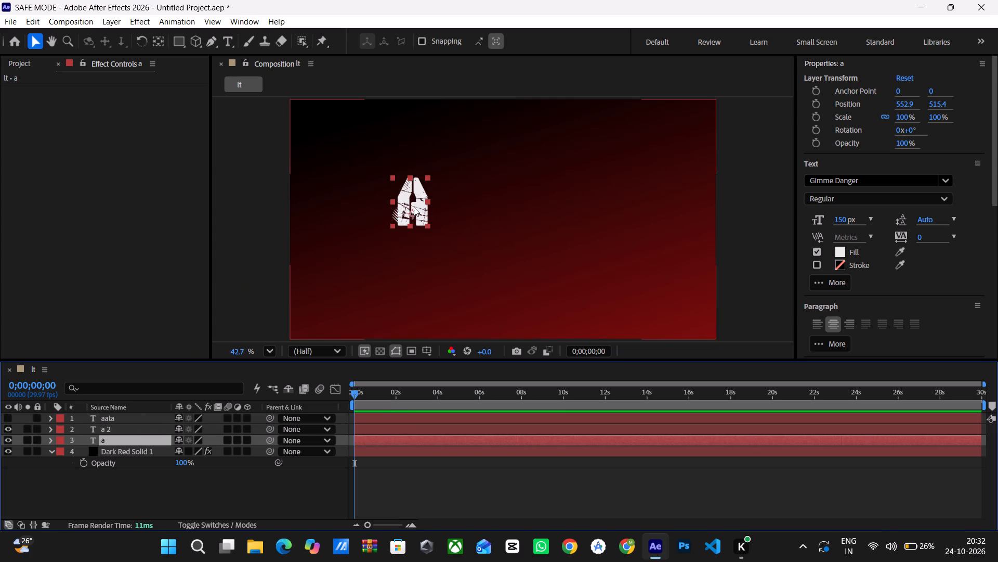
left_click_drag(414, 207, 448, 209)
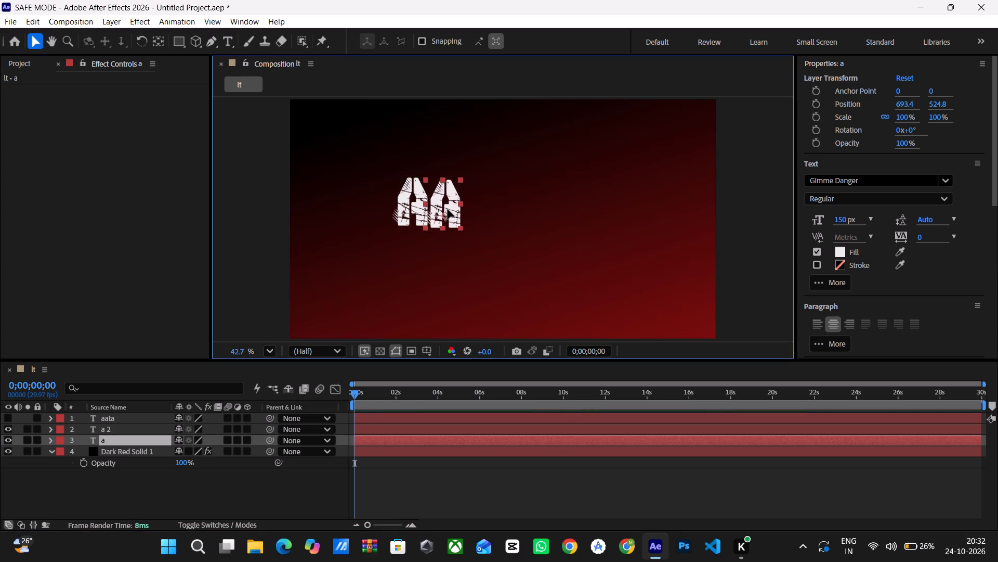
left_click_drag(448, 209, 450, 209)
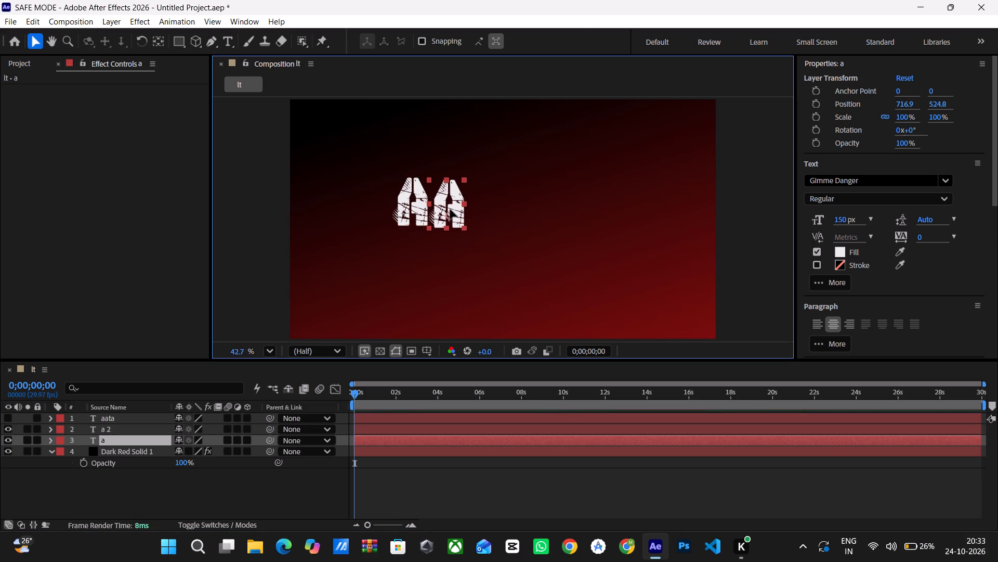
left_click_drag(450, 209, 451, 208)
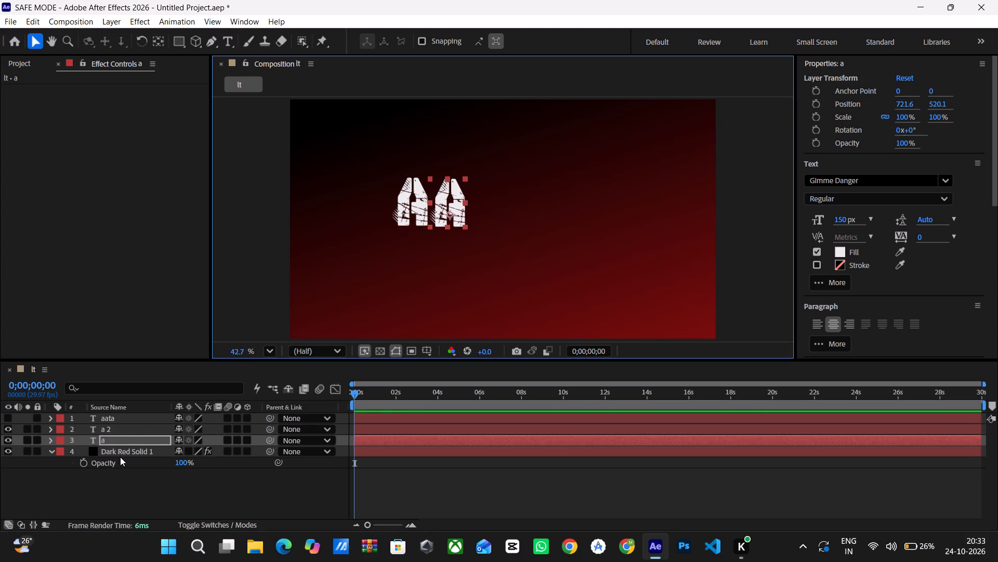
Paste another copy of the a layer and place it as the third letter of the row, at about 897, 515.
key("ctrl+v")
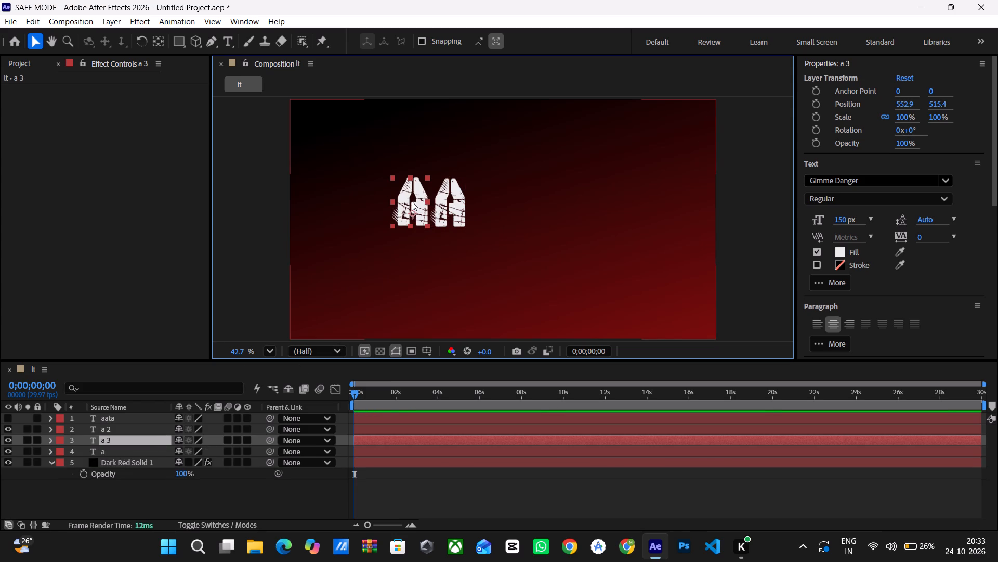
left_click_drag(412, 201, 492, 201)
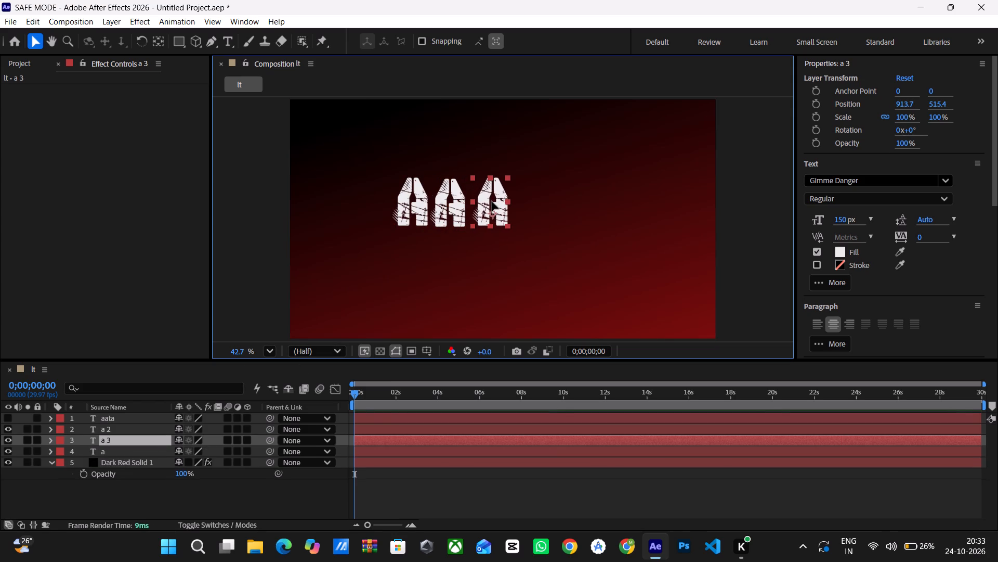
left_click_drag(492, 201, 487, 202)
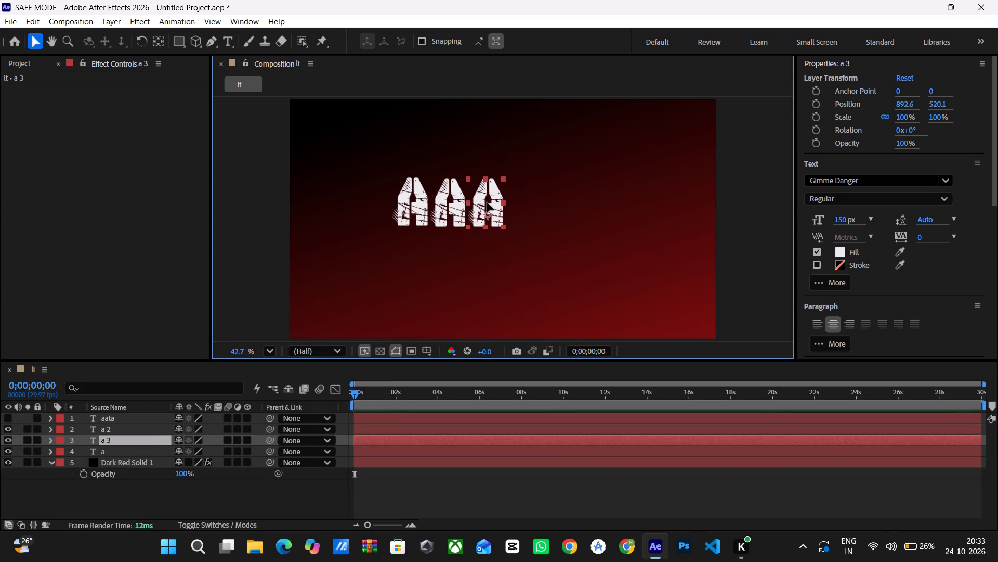
left_click_drag(487, 202, 488, 201)
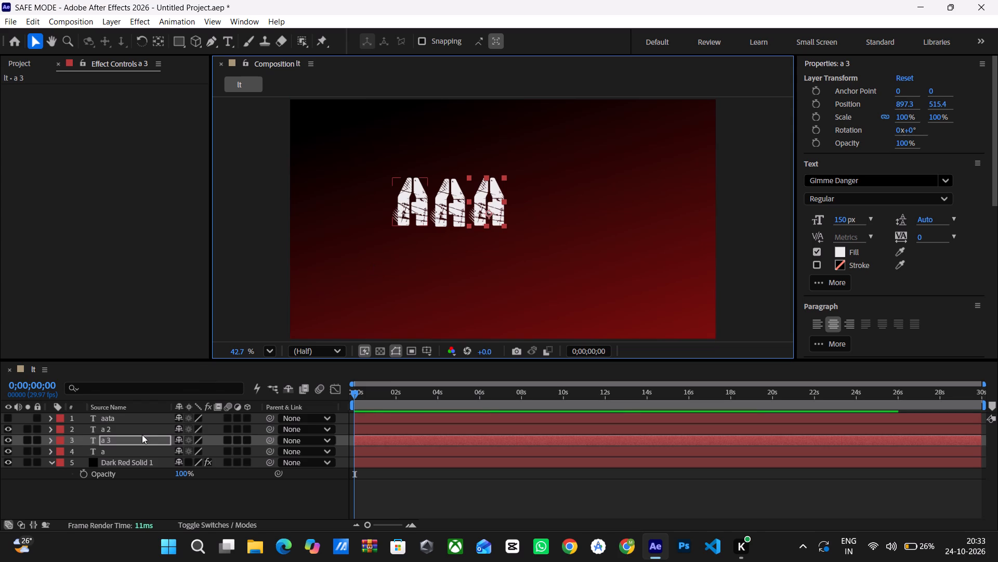
Paste another copy of the a layer and place it as the fourth letter of the row, at about 1087, 508.
key("ctrl+v")
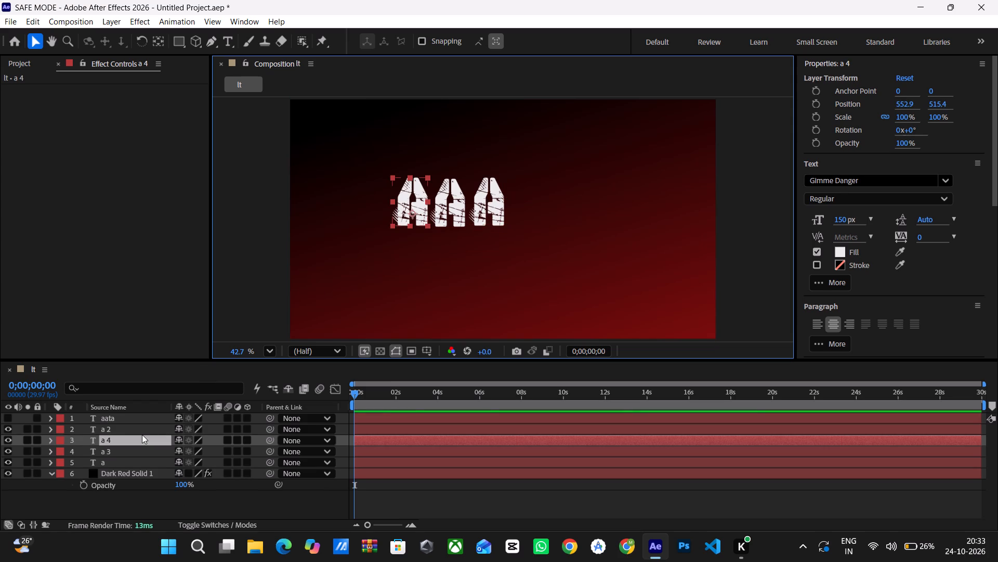
left_click_drag(408, 202, 527, 201)
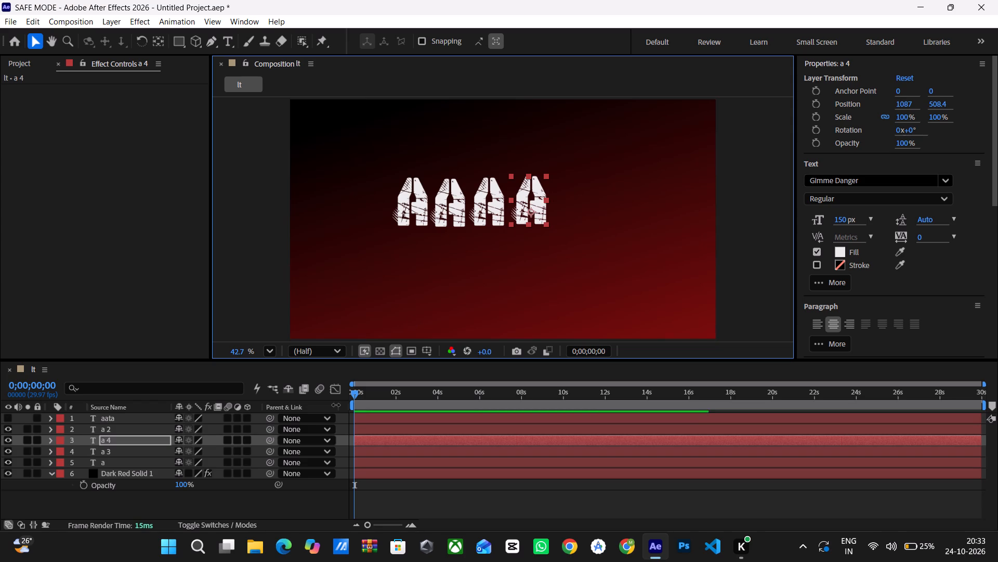
left_click(282, 497)
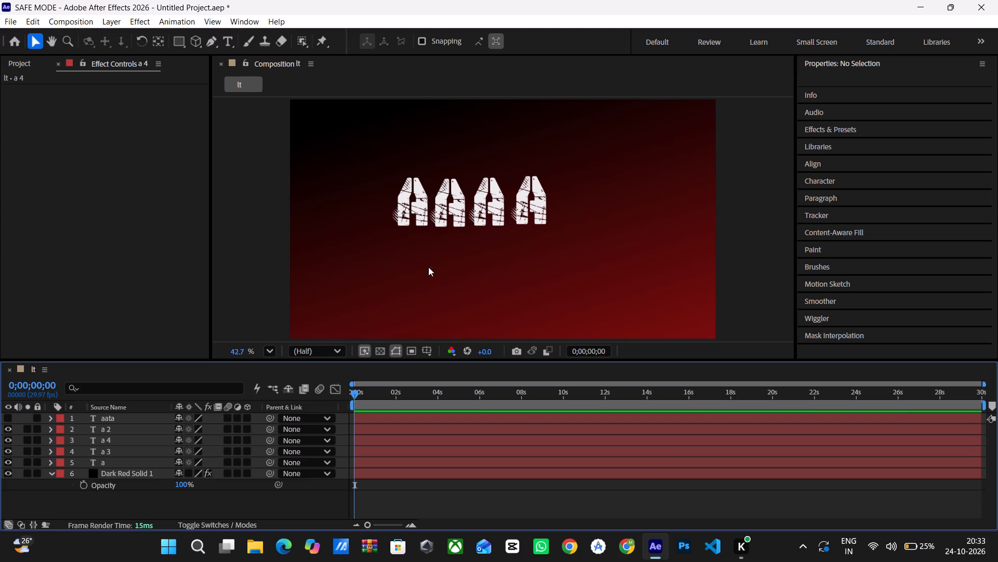
Change the text of the third letter layer in the row to "t".
left_click(456, 189)
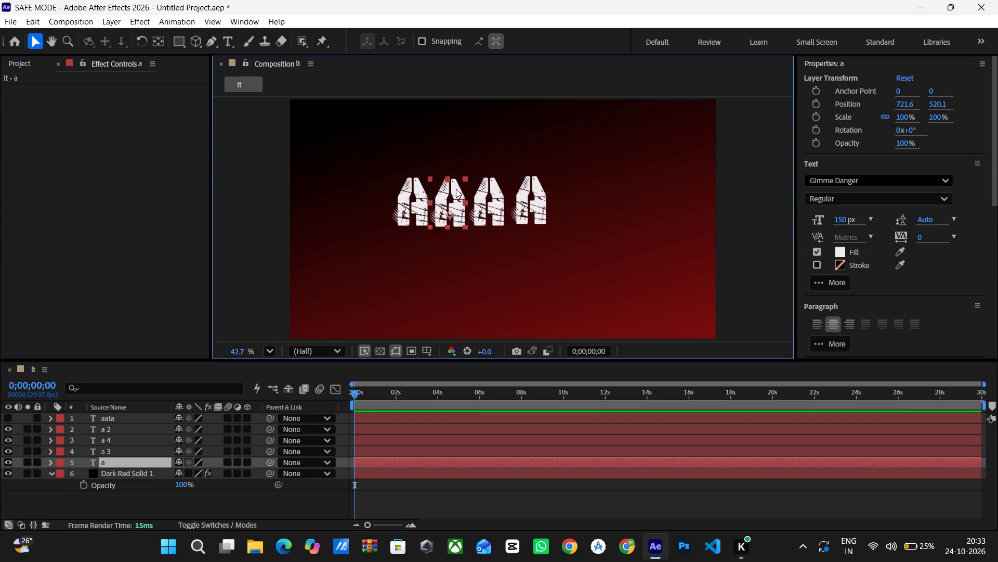
double_click(456, 189)
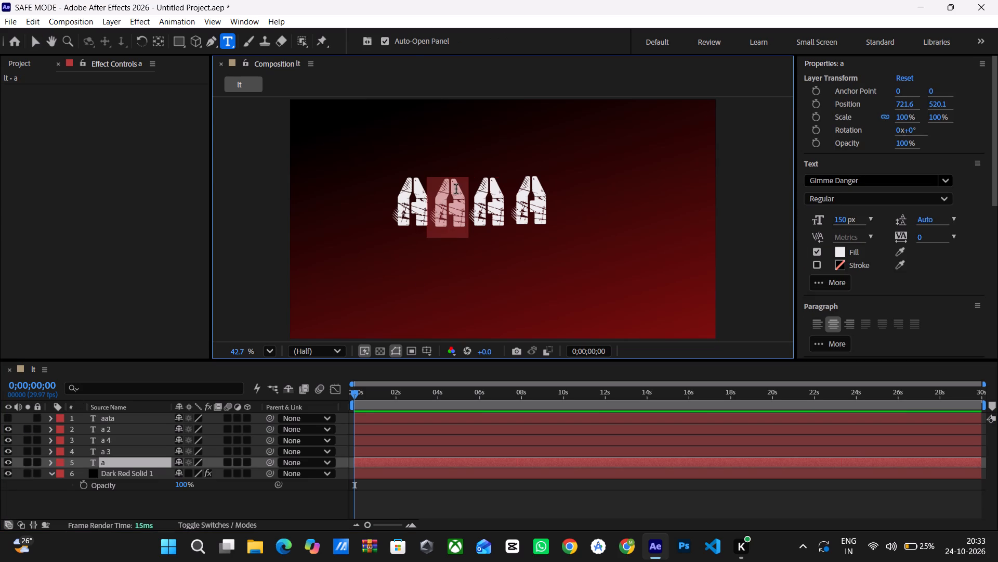
left_click(497, 186)
double_click(494, 202)
left_click(494, 202)
left_click(227, 500)
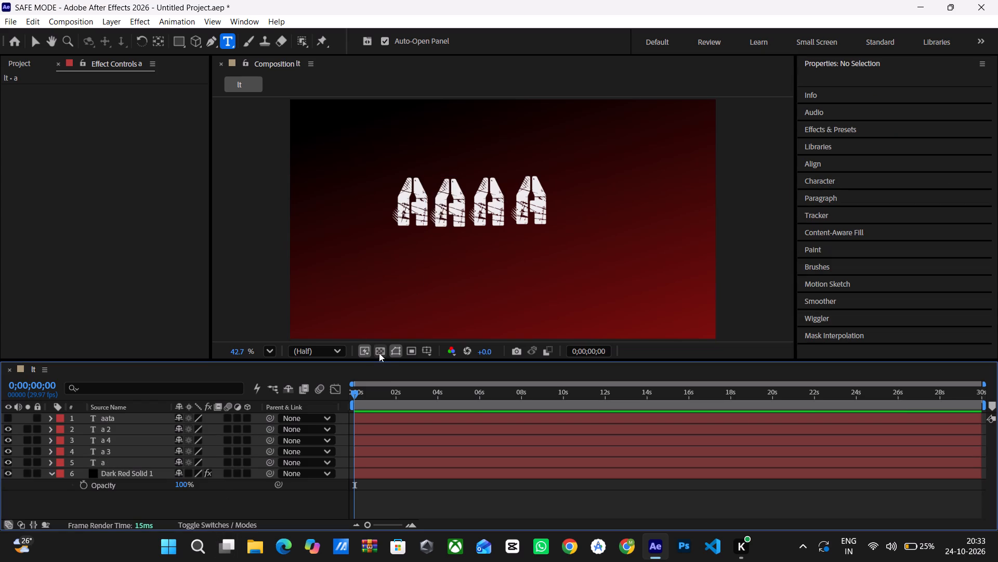
double_click(493, 208)
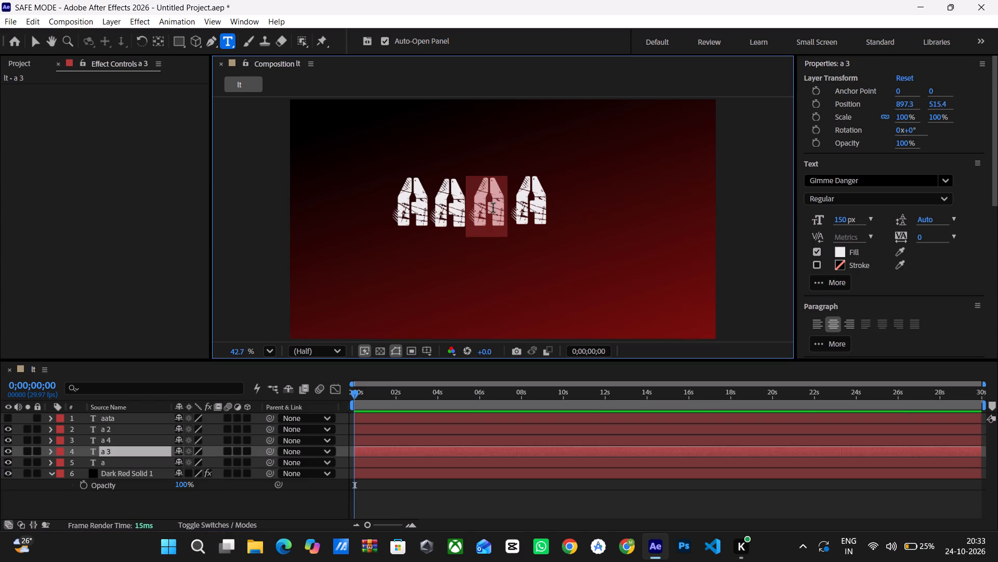
key("t")
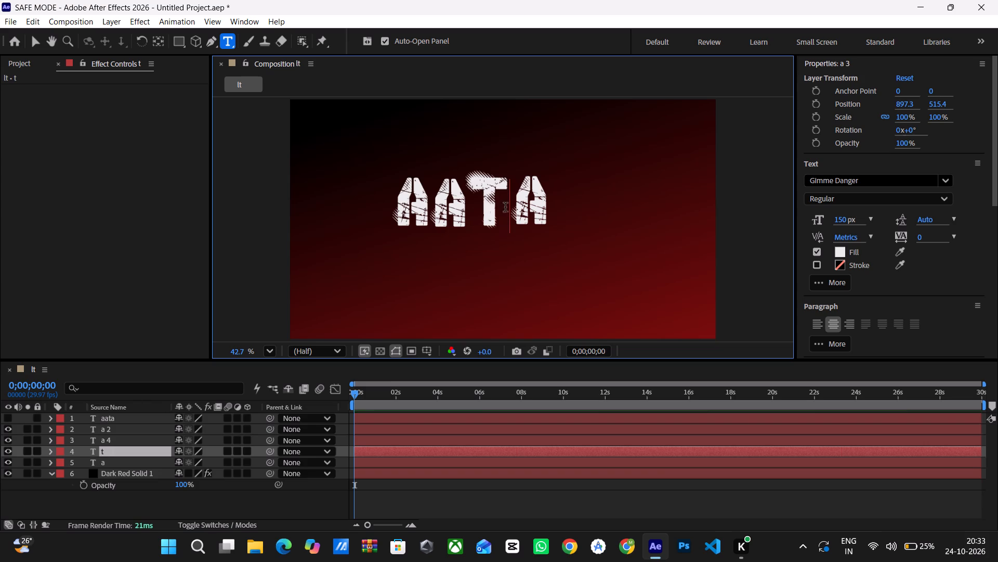
double_click(531, 205)
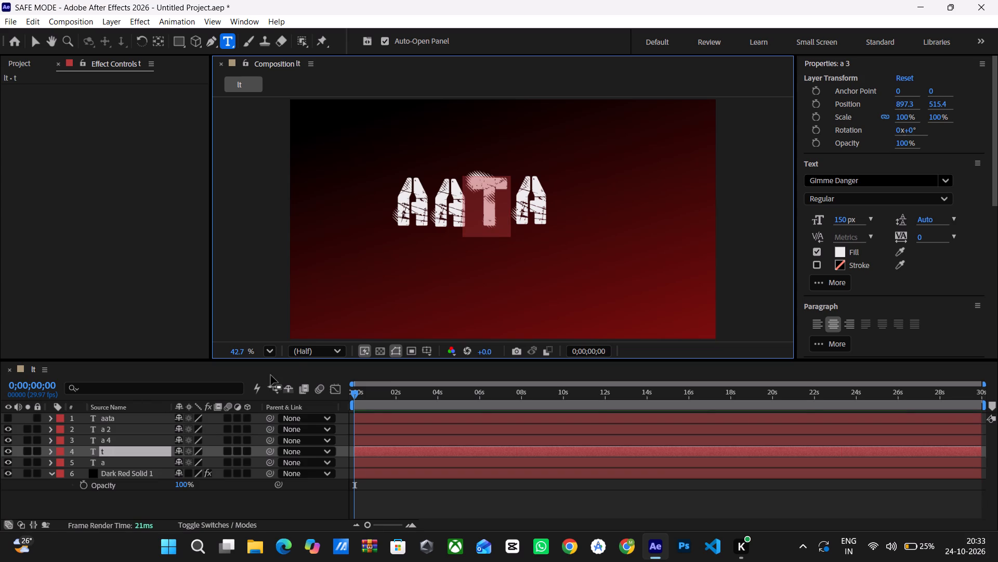
left_click(219, 497)
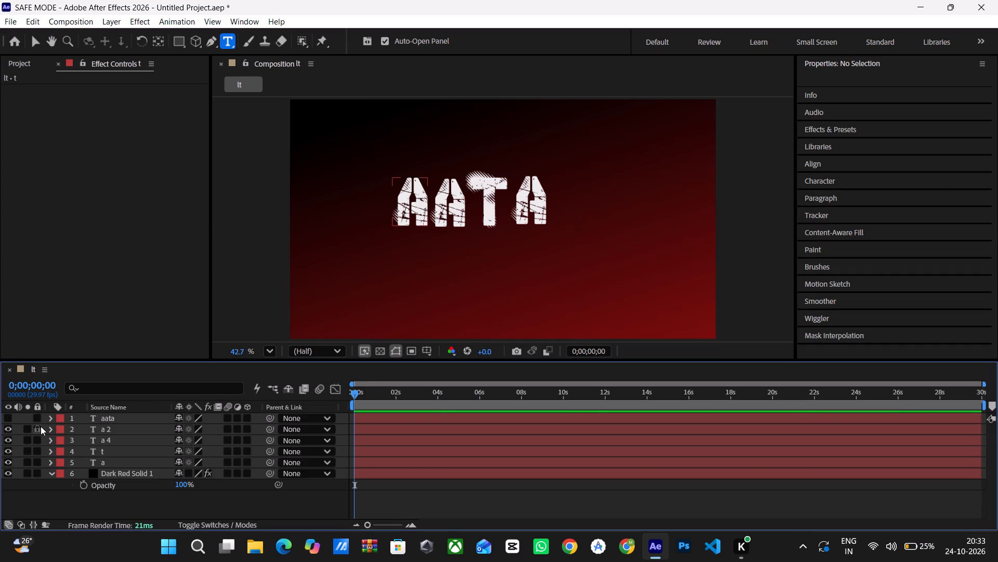
Show the aata layer as a guide and move the first letter layer onto its first a, at about 665, 597.
left_click(8, 421)
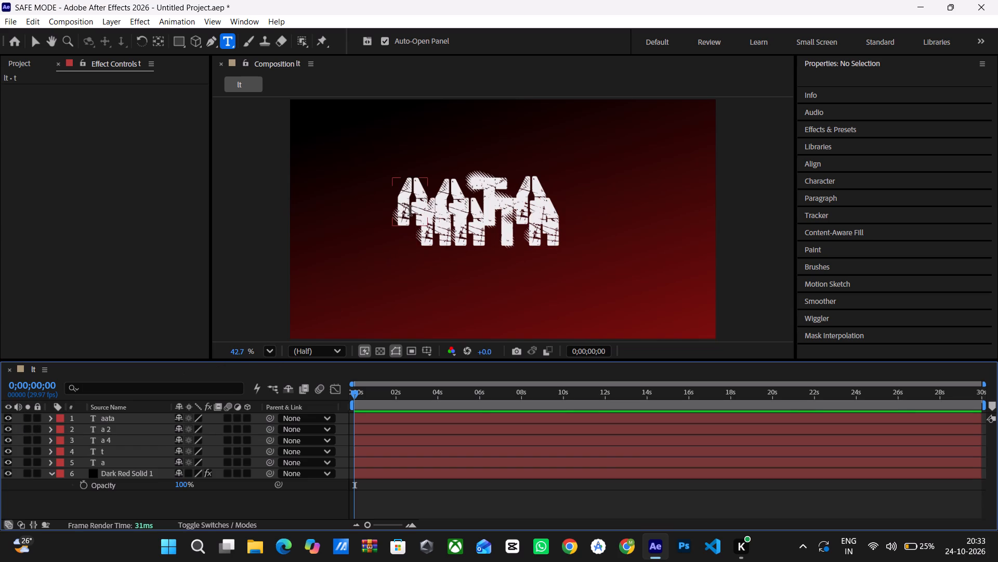
key("v")
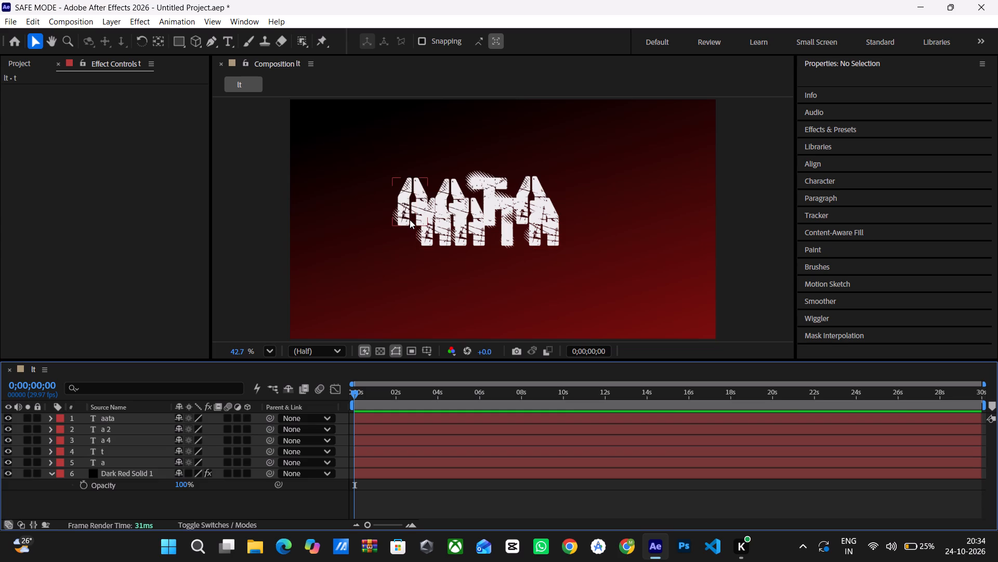
left_click_drag(410, 220, 421, 227)
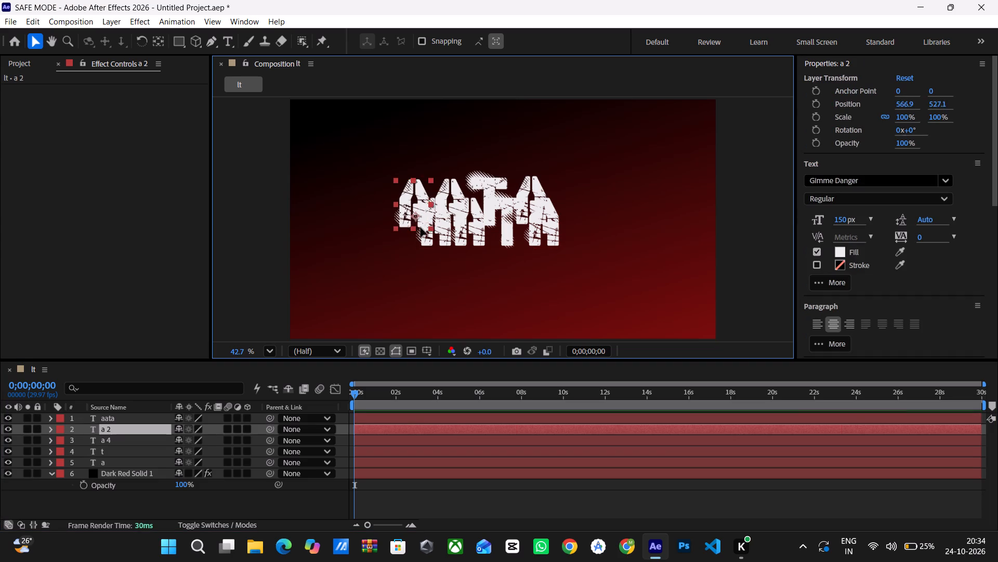
left_click_drag(421, 227, 434, 240)
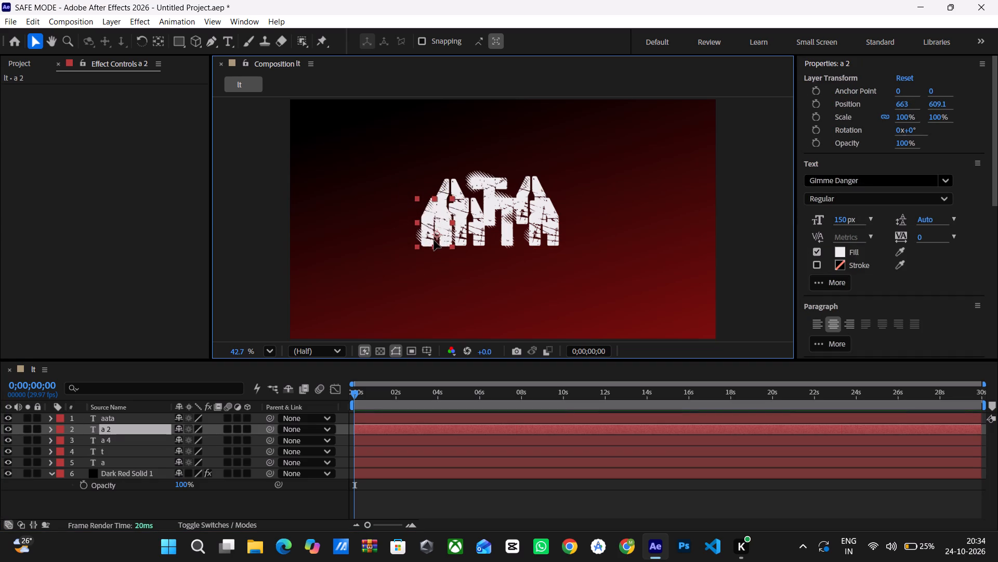
left_click_drag(434, 240, 435, 238)
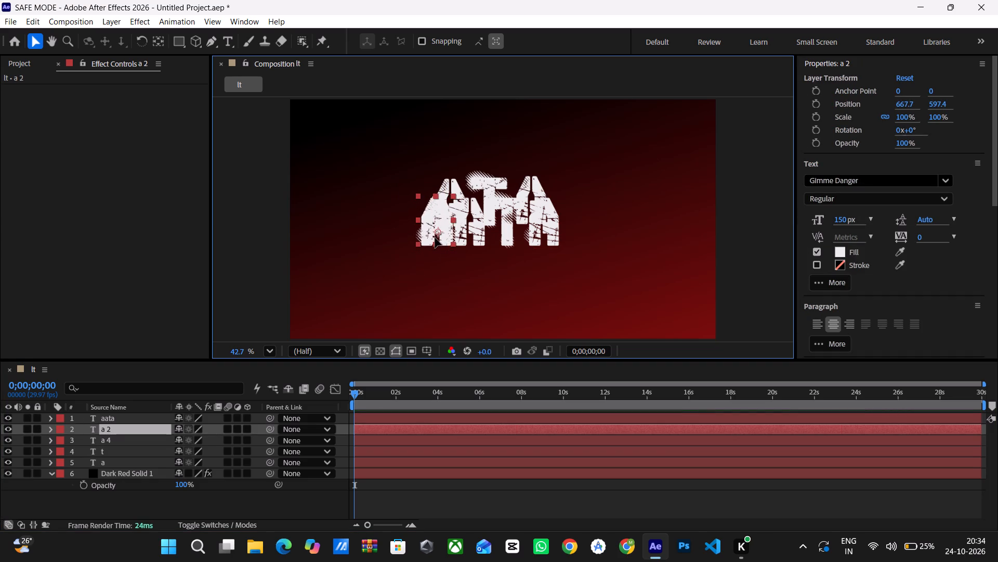
left_click_drag(435, 238, 435, 238)
left_click_drag(435, 238, 435, 238)
Move the second letter layer onto the second a of the aata guide text, at about 815, 614.
left_click_drag(442, 183, 442, 184)
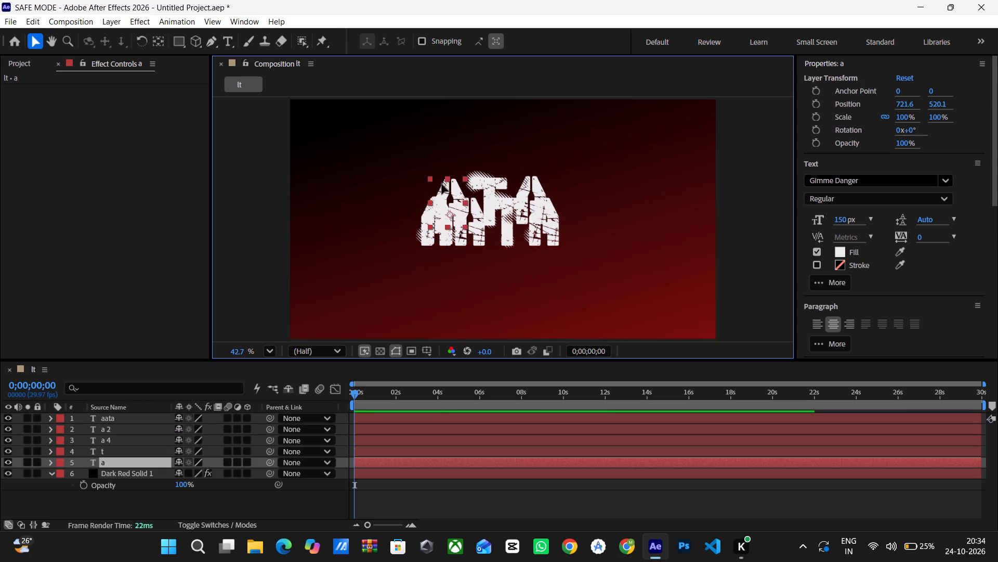
left_click_drag(442, 184, 462, 204)
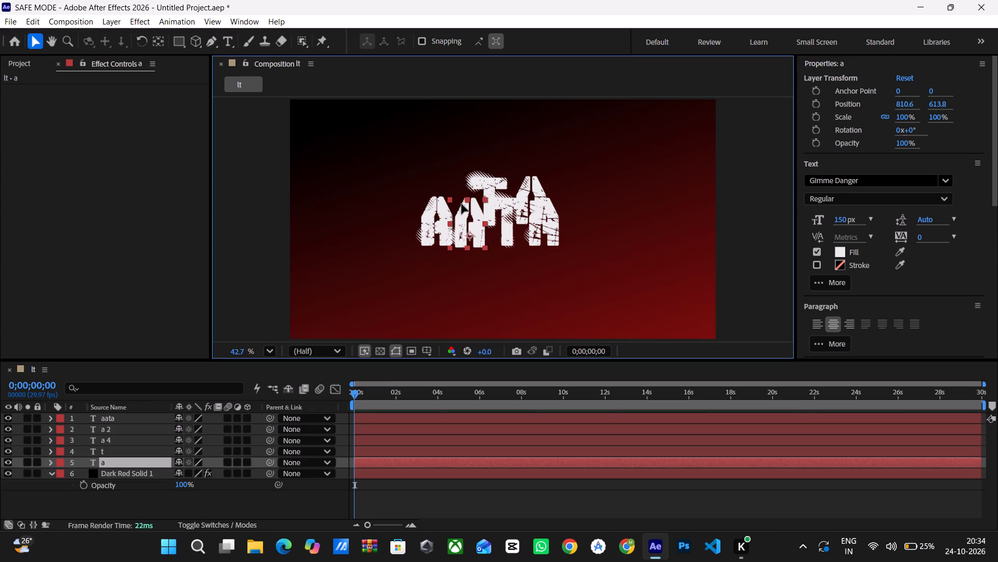
left_click_drag(462, 204, 464, 205)
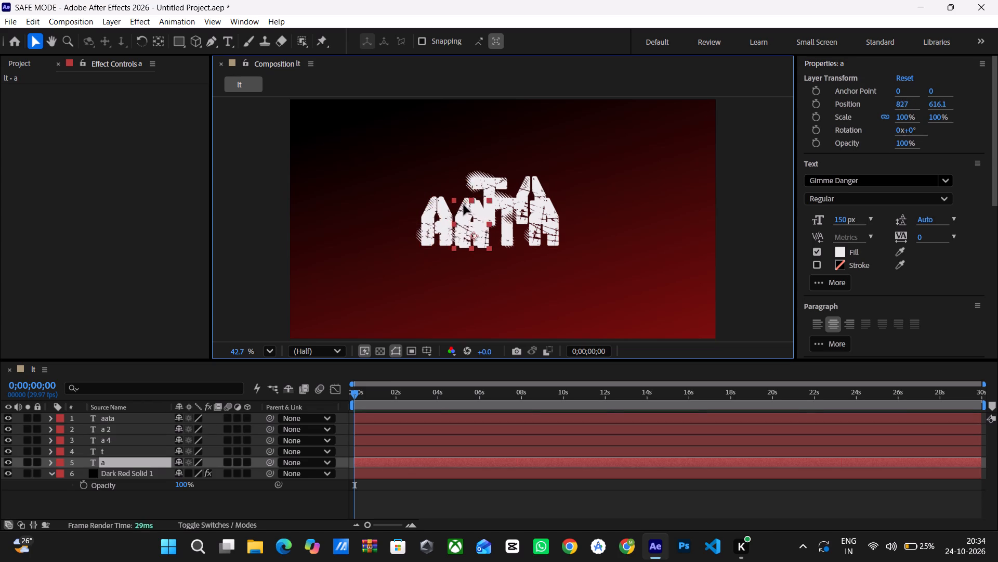
left_click_drag(464, 205, 463, 205)
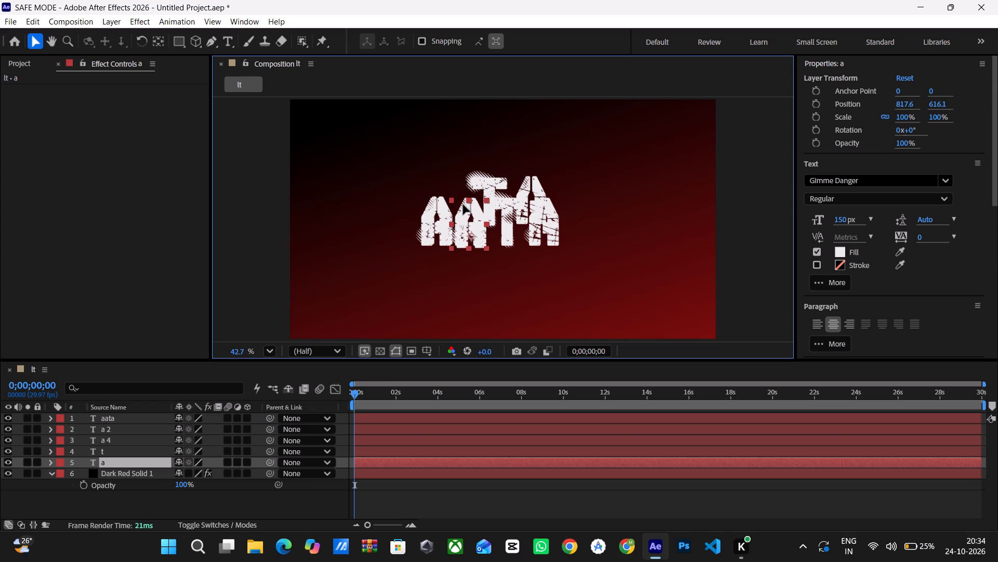
left_click_drag(463, 205, 463, 204)
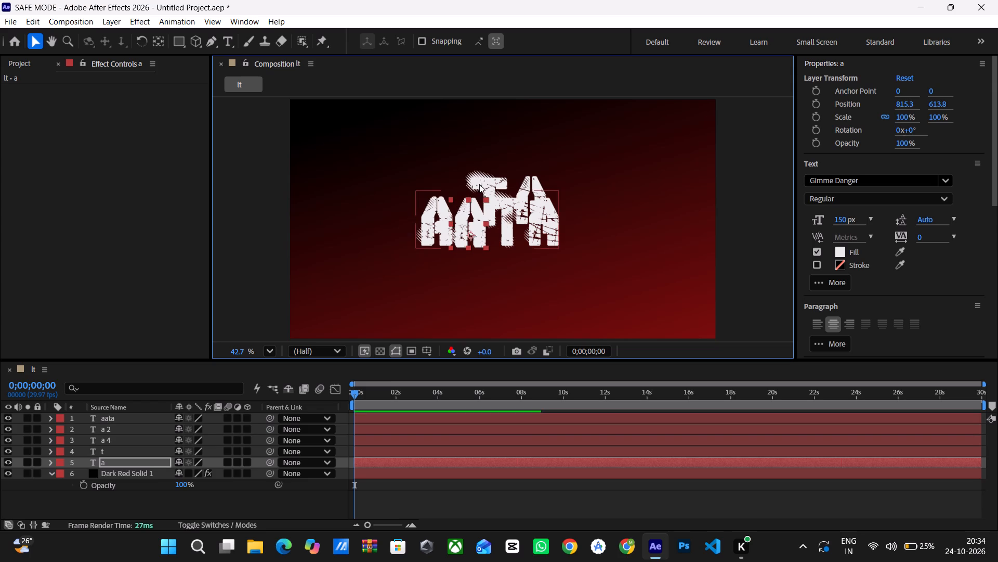
Move the t layer onto the t of the aata guide text, at about 984, 604.
left_click_drag(483, 181, 504, 200)
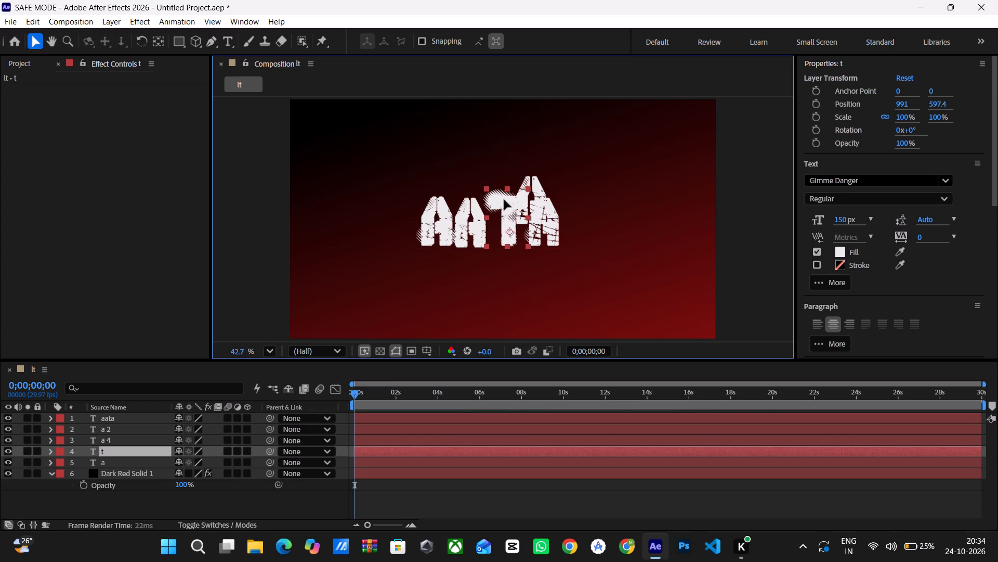
left_click_drag(504, 200, 505, 203)
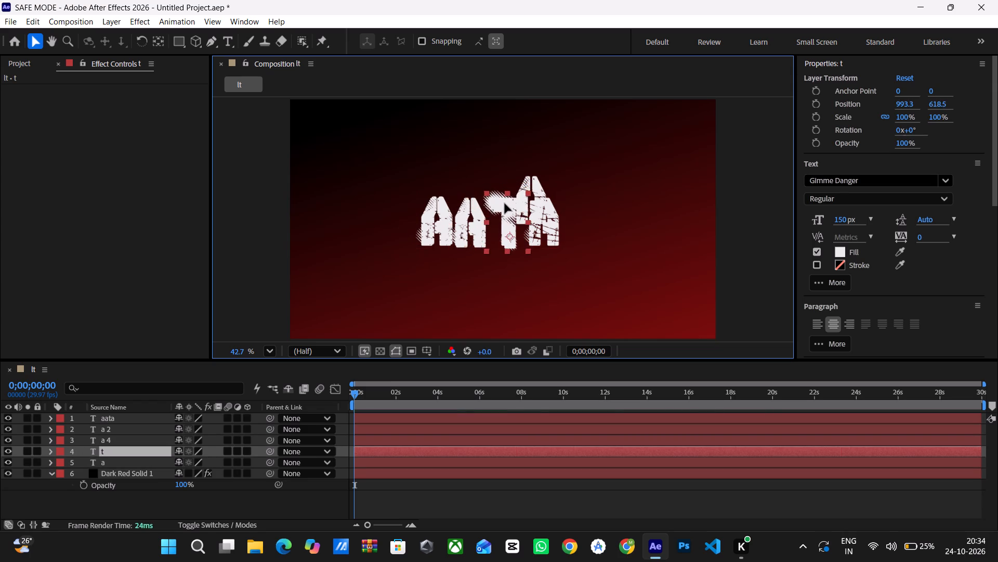
left_click_drag(505, 203, 503, 201)
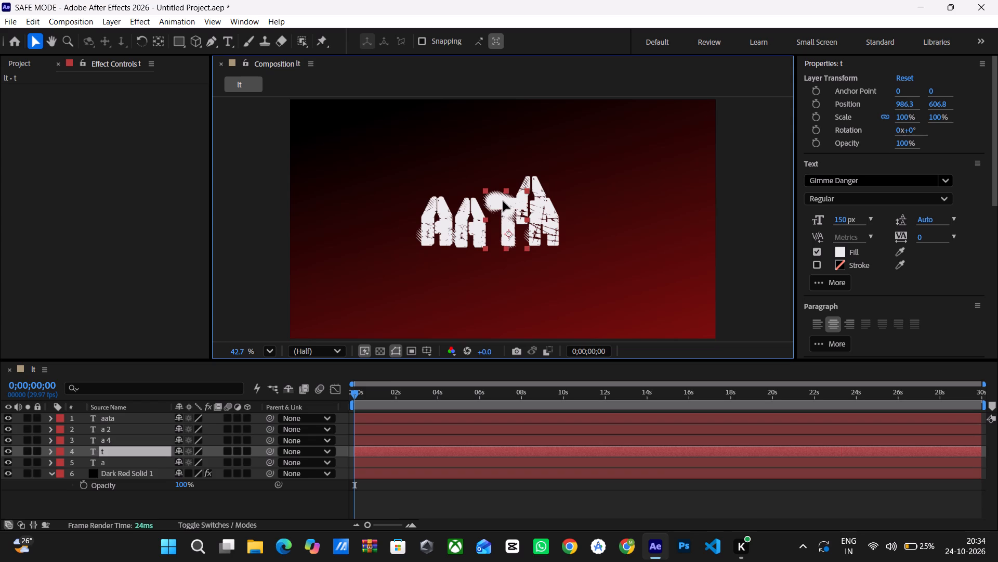
left_click_drag(503, 201, 503, 201)
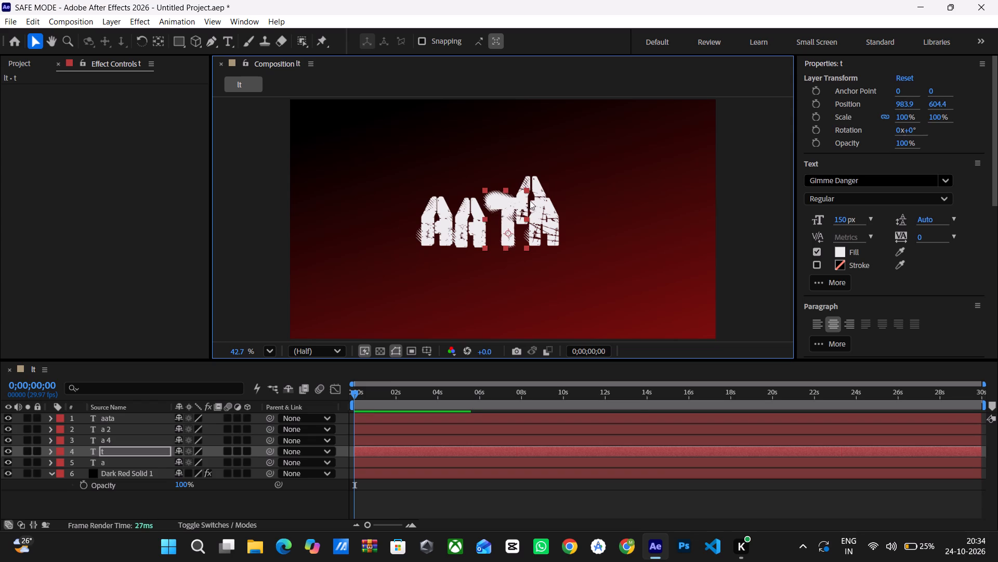
Move the fourth letter layer onto the last a of the aata guide text.
left_click_drag(534, 186, 550, 213)
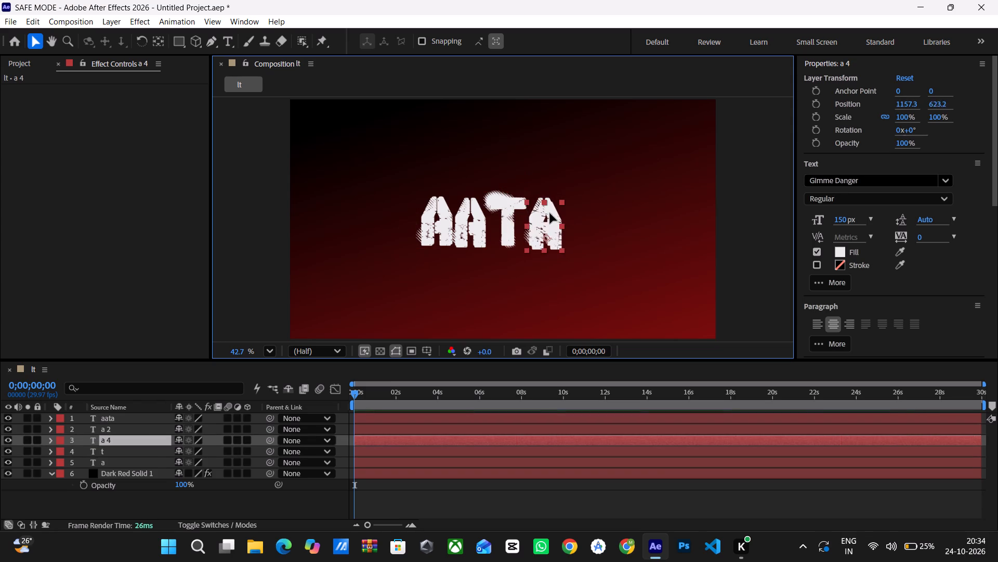
left_click_drag(550, 213, 548, 209)
left_click(495, 310)
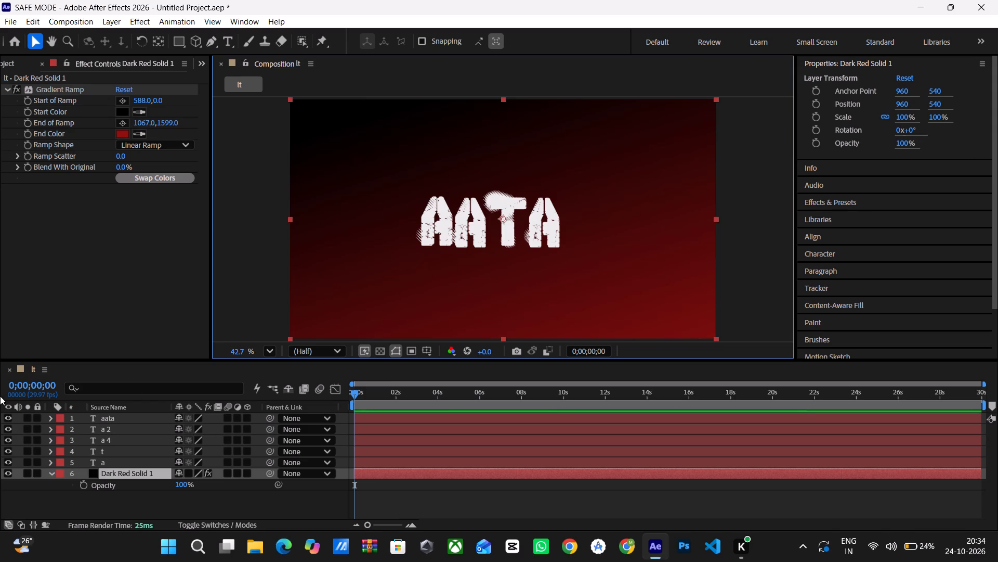
Toggle the aata layer's visibility to compare it with the separate letters, and leave it hidden.
left_click(6, 422)
left_click(6, 422)
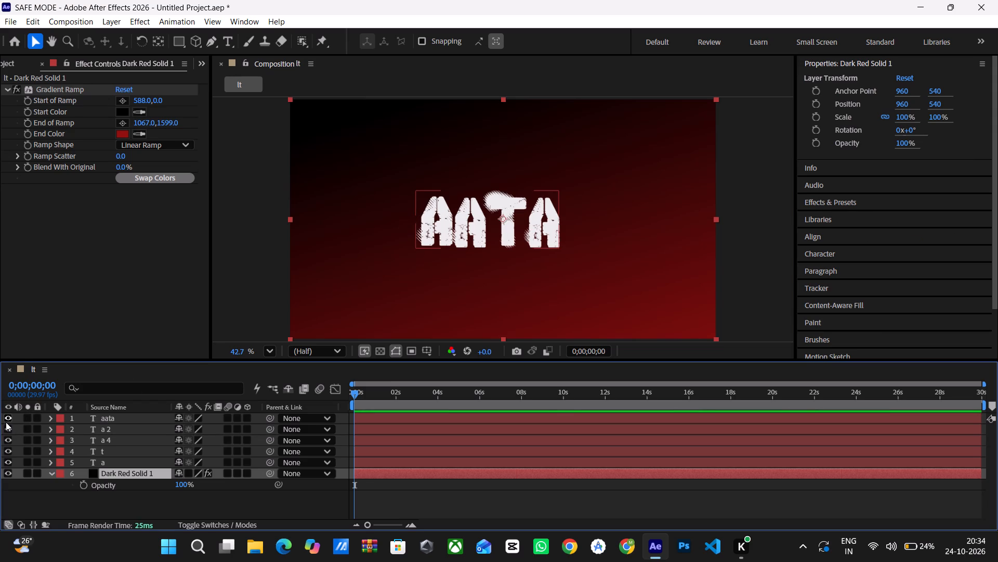
left_click(6, 422)
left_click(6, 422)
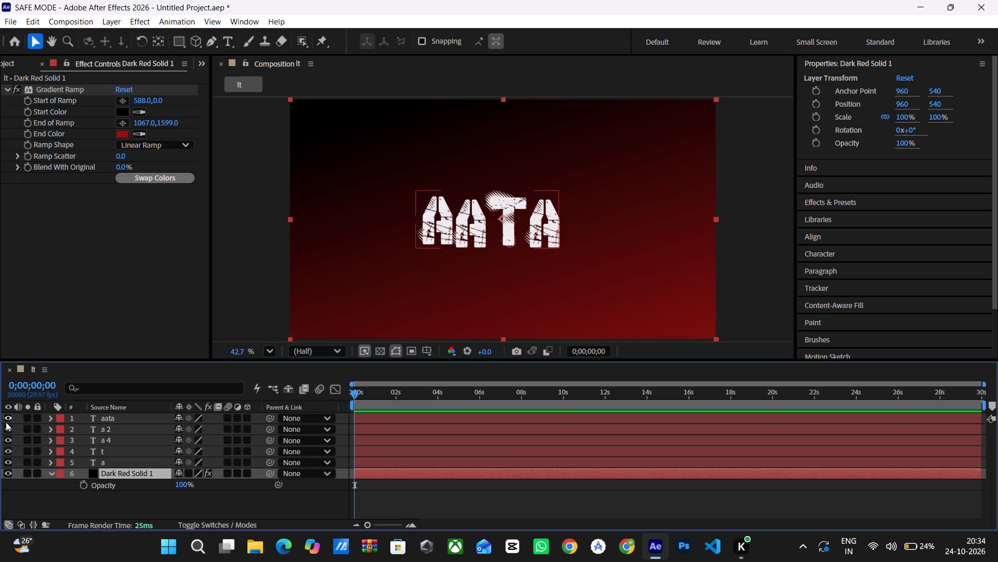
left_click(6, 422)
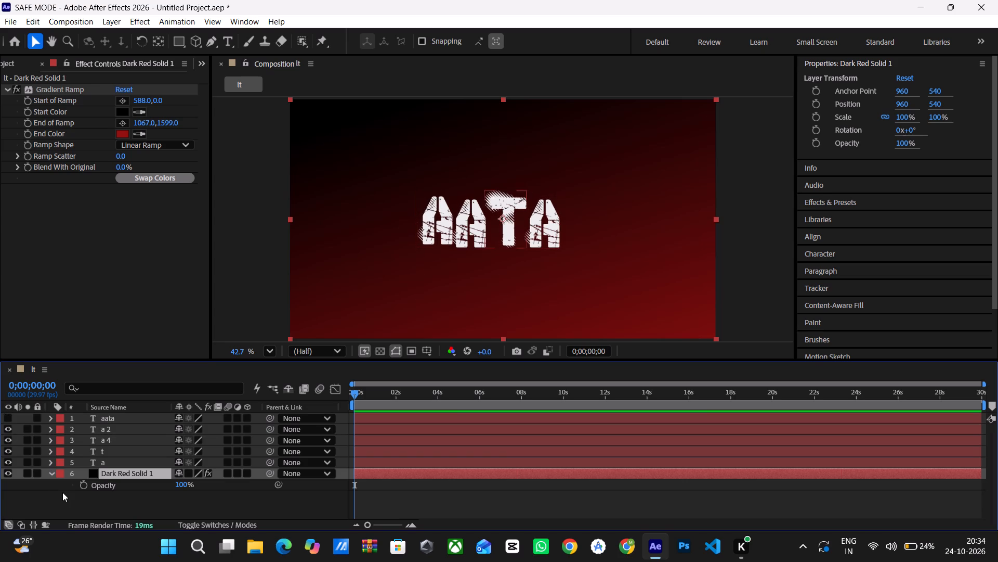
left_click(67, 502)
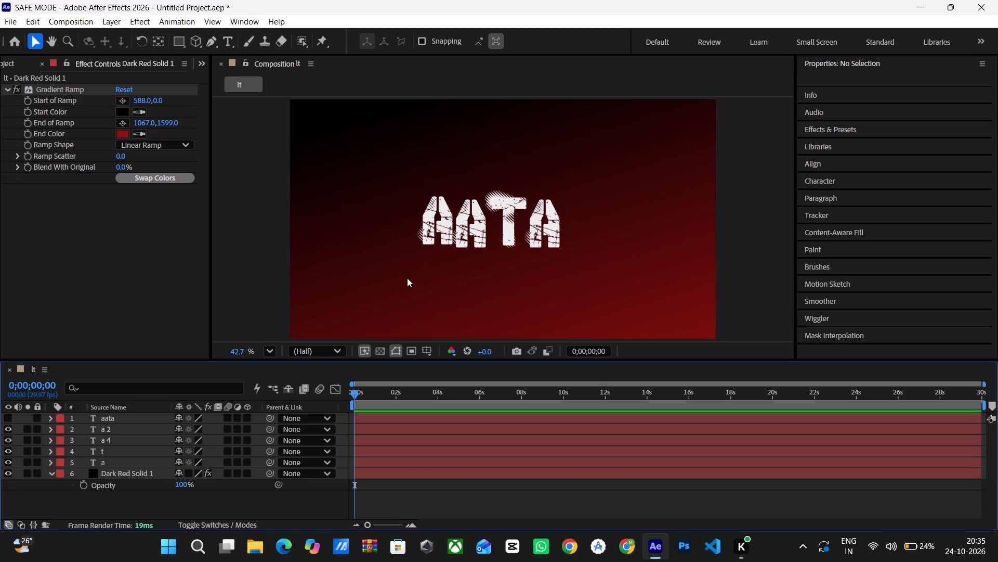
left_click(5, 418)
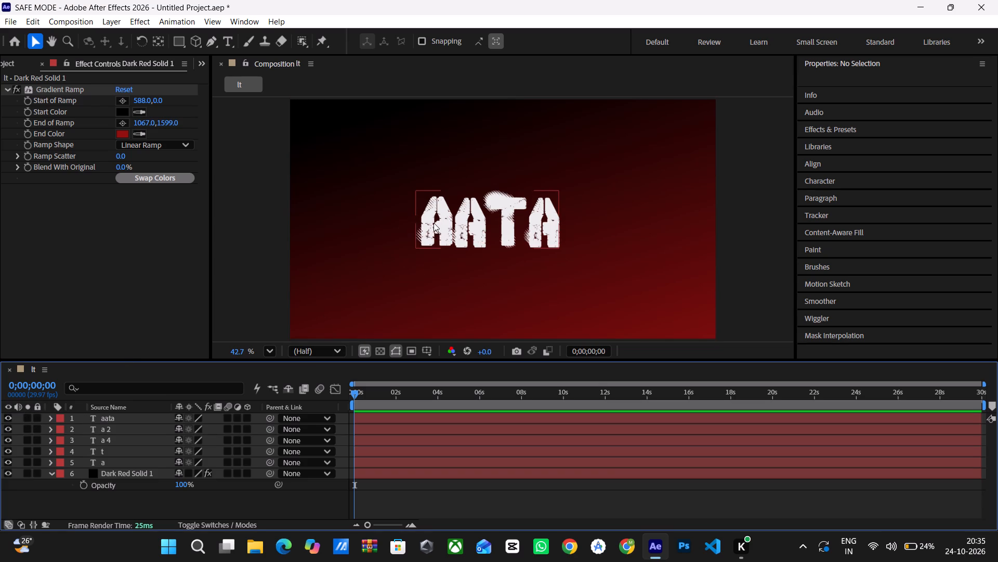
left_click(8, 422)
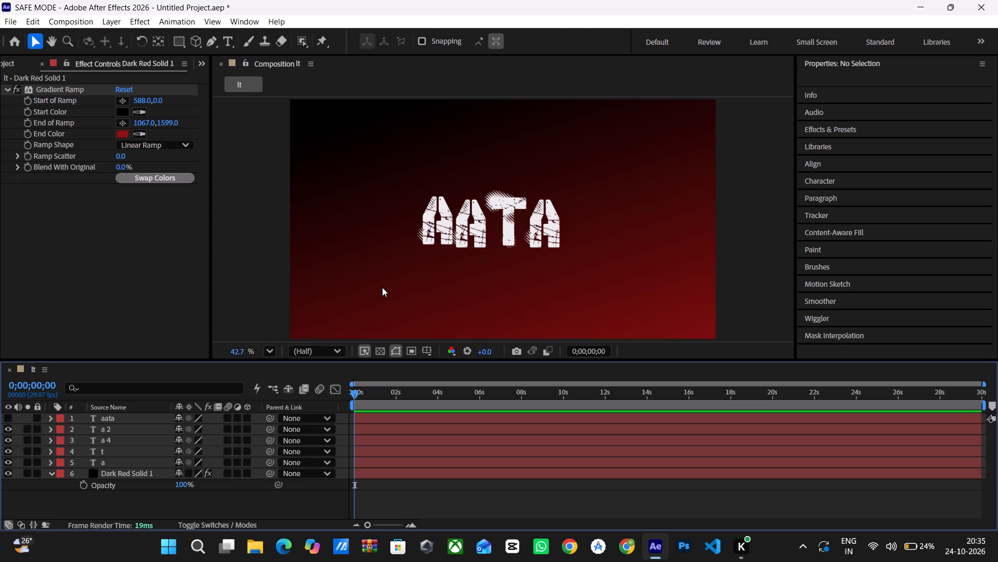
Move the first letter layer, a 2, to about 656, 612 so its base lines up with the other letters.
left_click(431, 229)
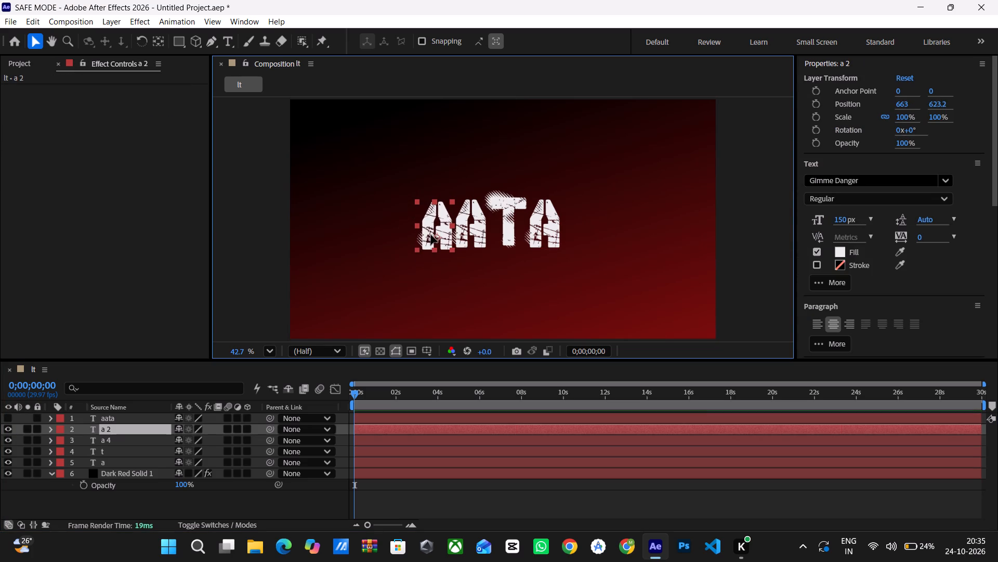
left_click(430, 232)
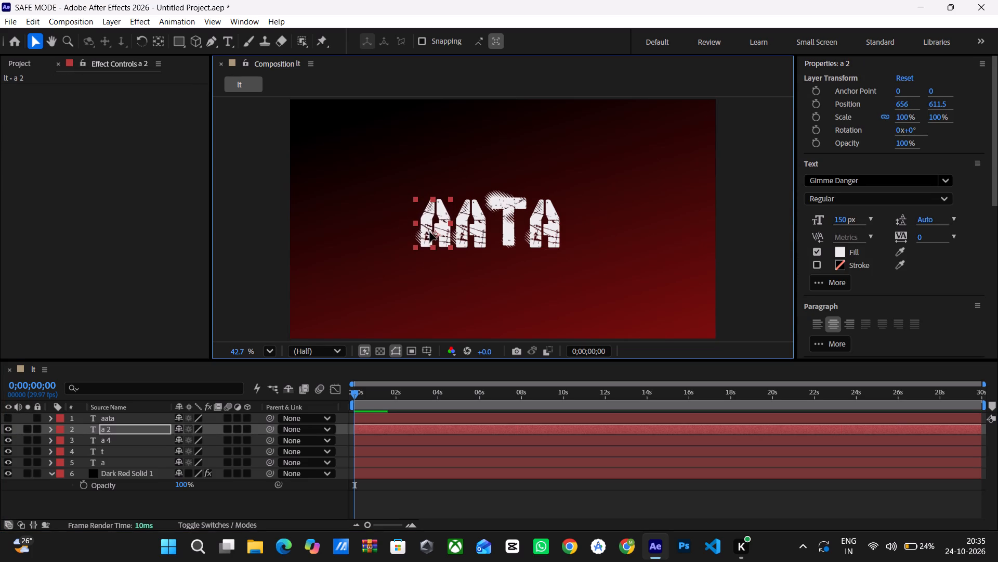
left_click(431, 232)
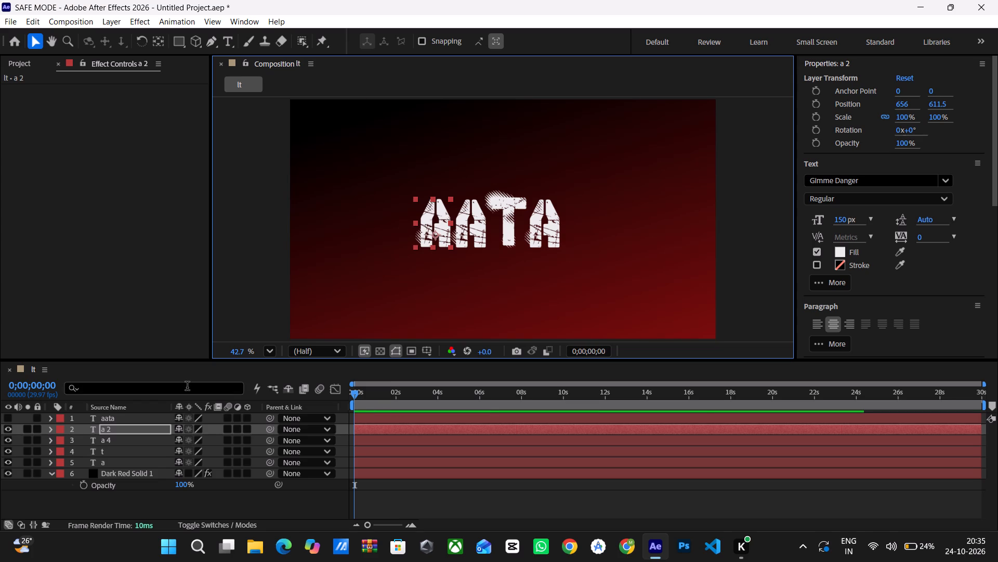
Toggle the aata guide layer's visibility to compare it with the separate letters, and leave it hidden.
left_click(9, 416)
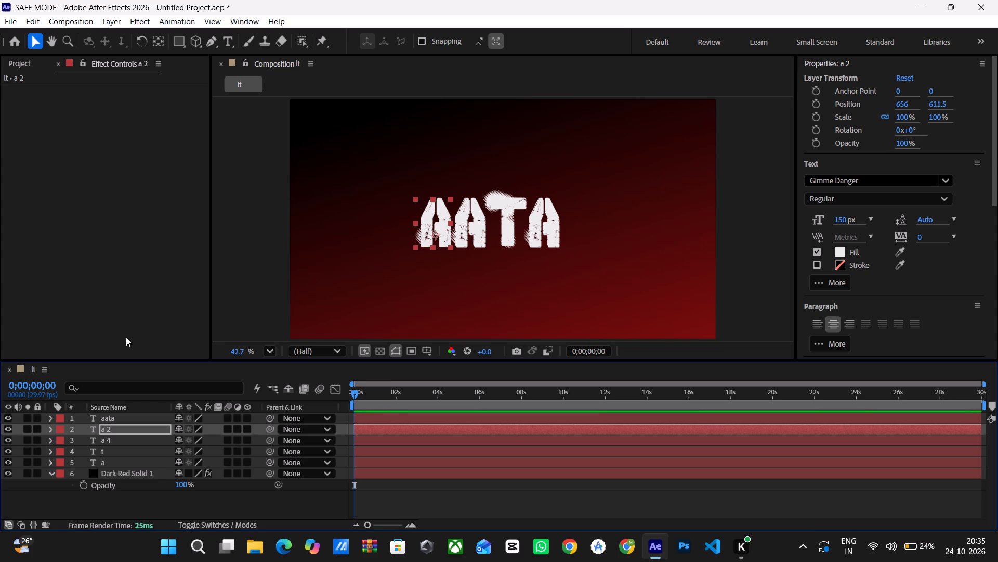
left_click(140, 337)
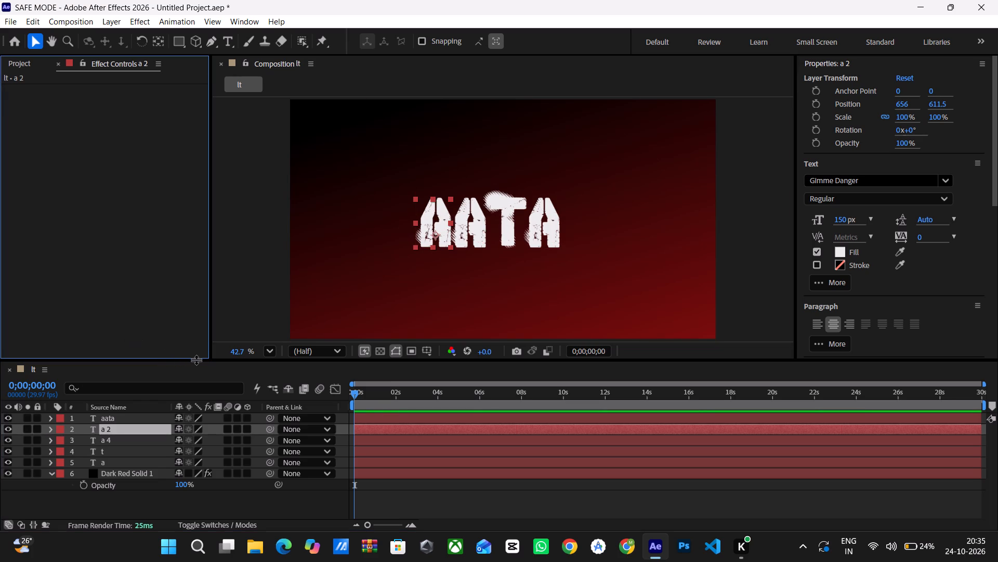
left_click(196, 366)
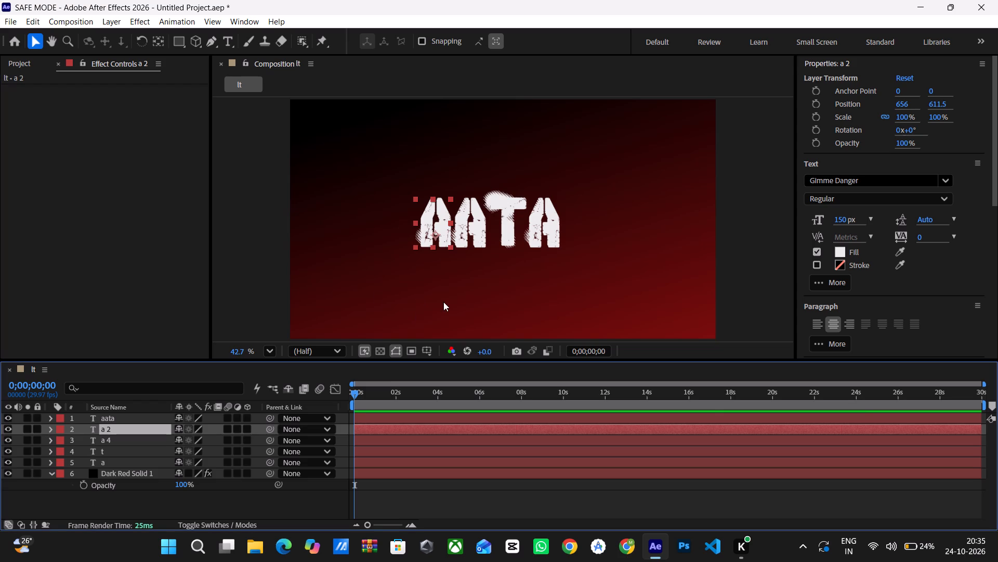
left_click(252, 293)
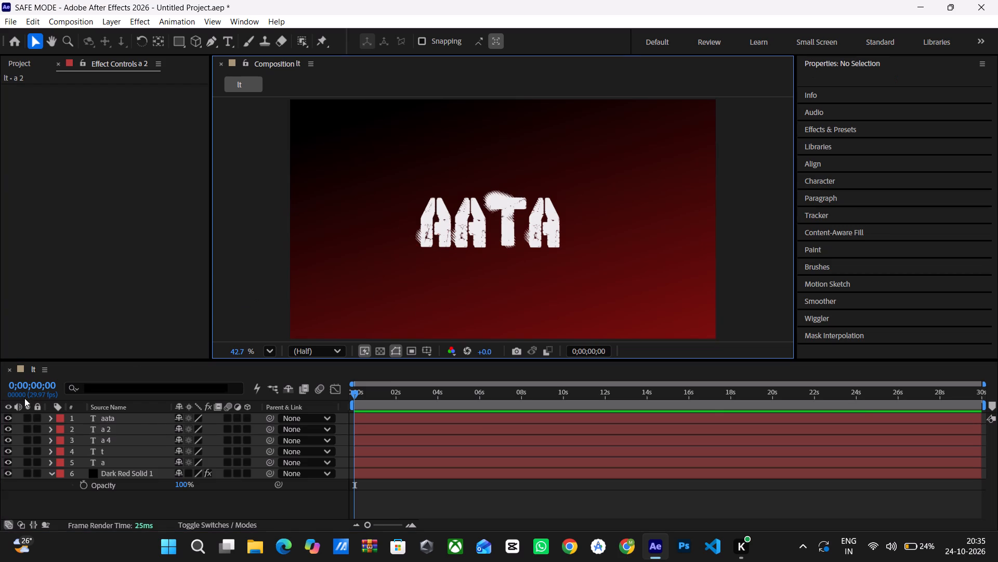
left_click(6, 417)
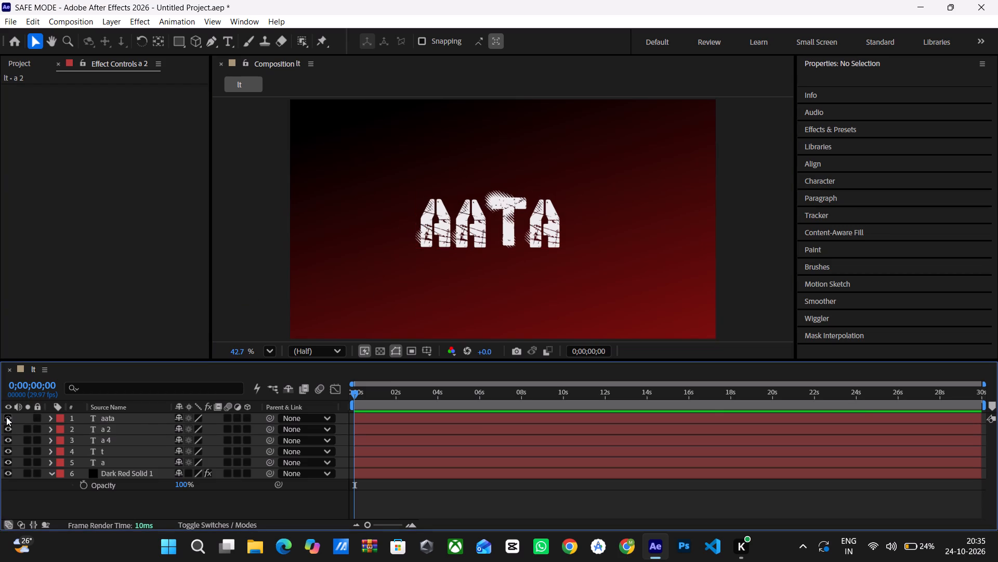
left_click(6, 417)
left_click(6, 417)
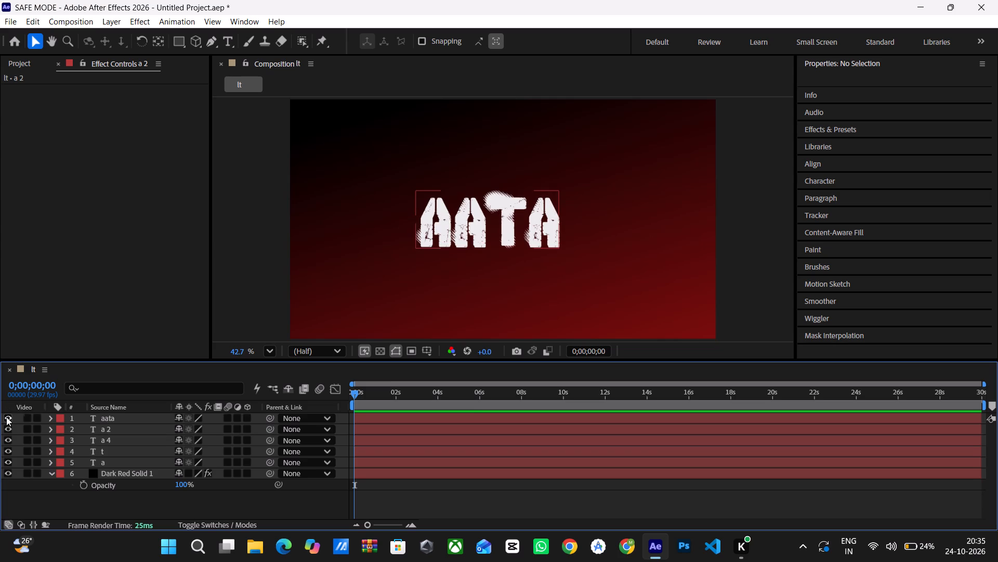
Toggle the aata guide layer's visibility again to check the letter alignment, and leave it hidden.
left_click(6, 417)
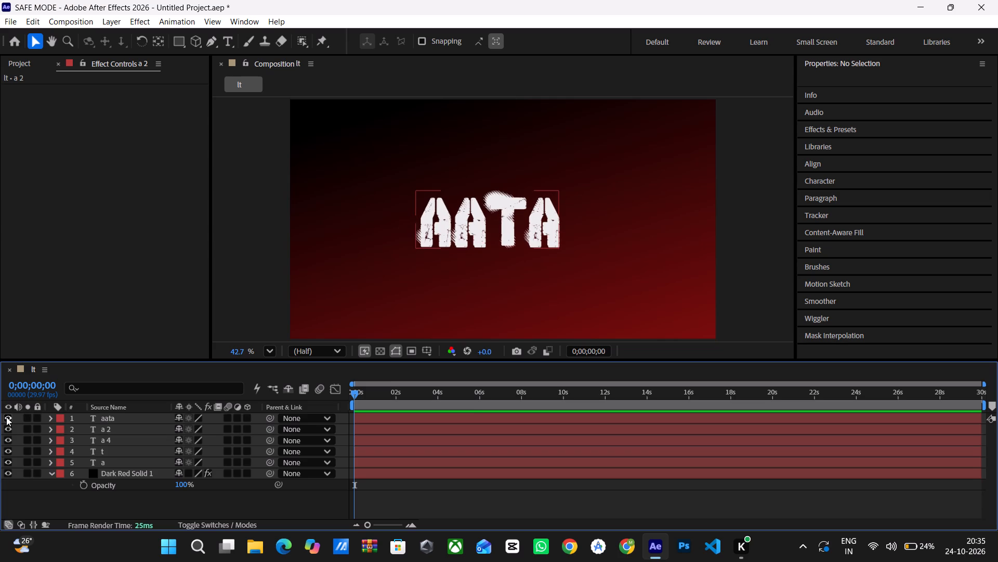
left_click(6, 417)
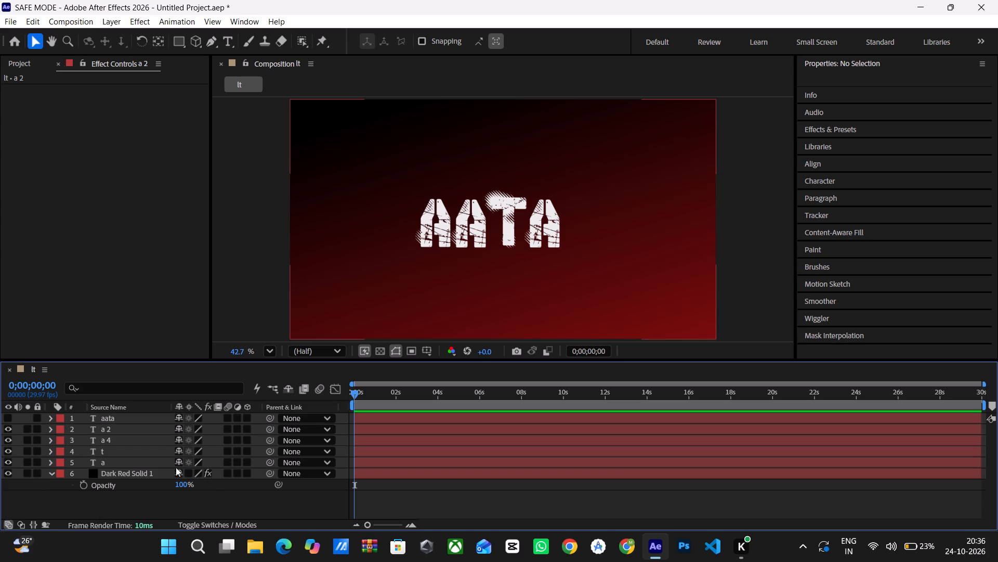
Mark the aata guide layer as shy and hide shy layers from the timeline's layer list.
left_click(176, 421)
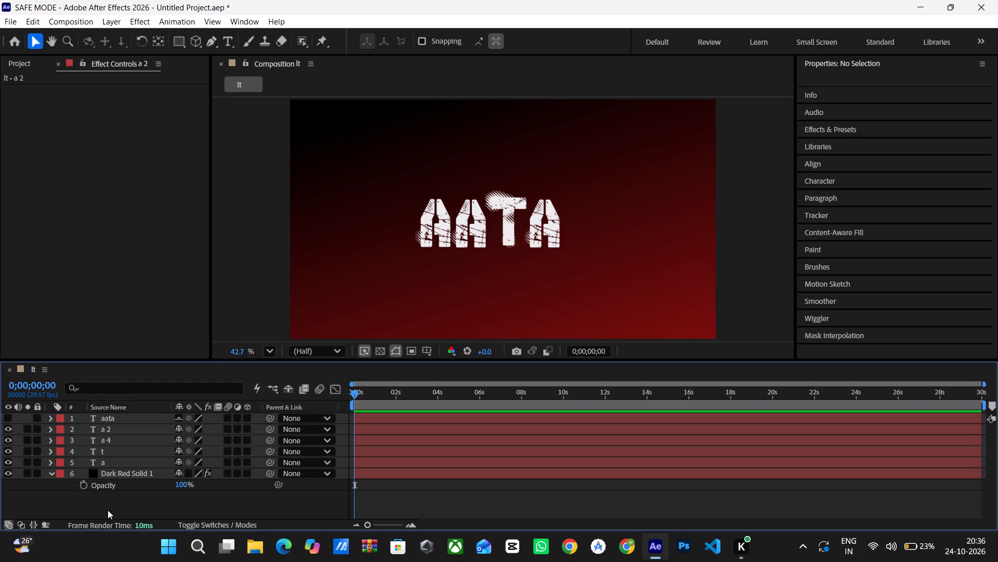
left_click(284, 386)
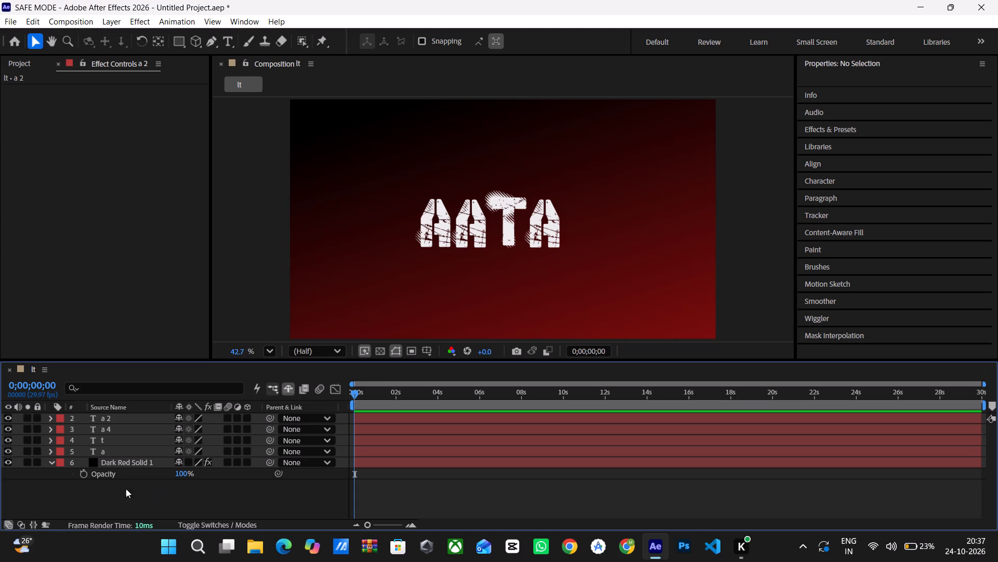
Collapse the Dark Red Solid 1 layer and create a new 1920 x 1080 px black solid named element.
left_click(53, 464)
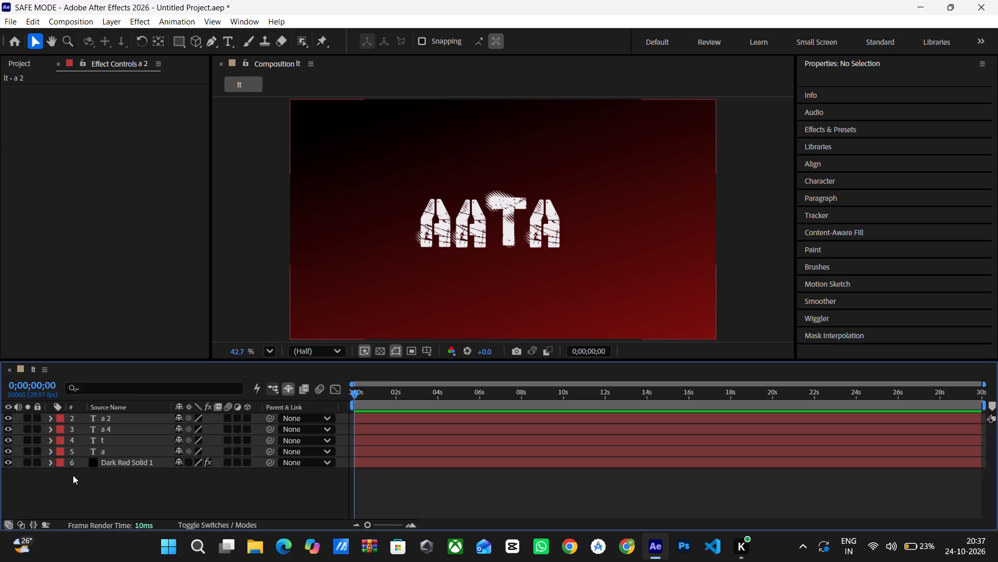
right_click(73, 475)
left_click(125, 315)
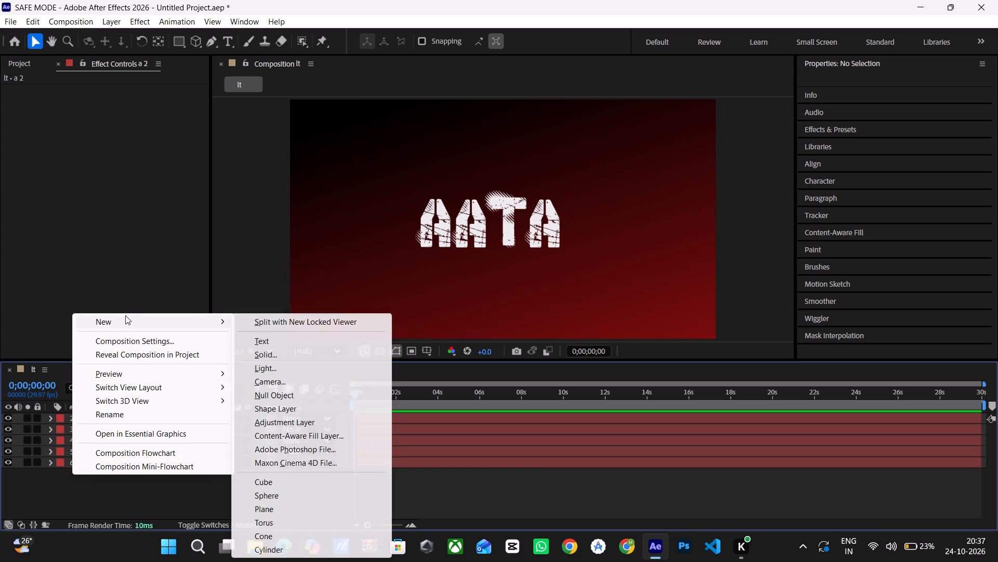
left_click(285, 351)
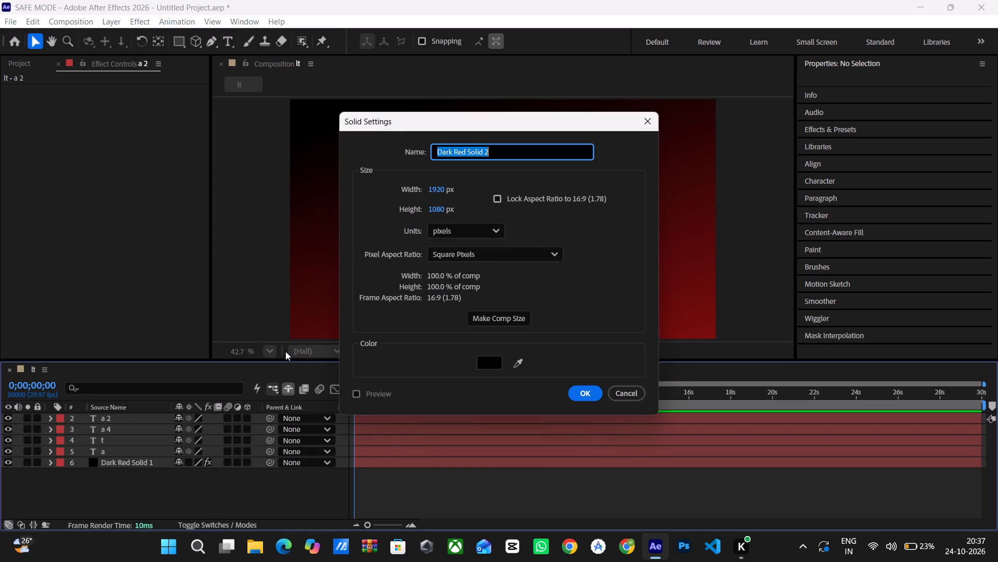
type("element")
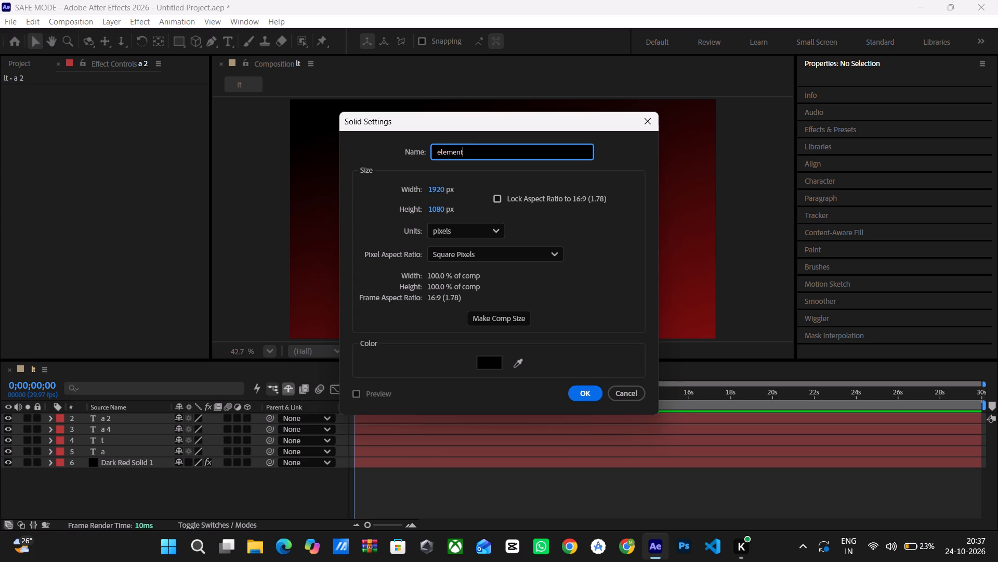
key("space")
key("Return")
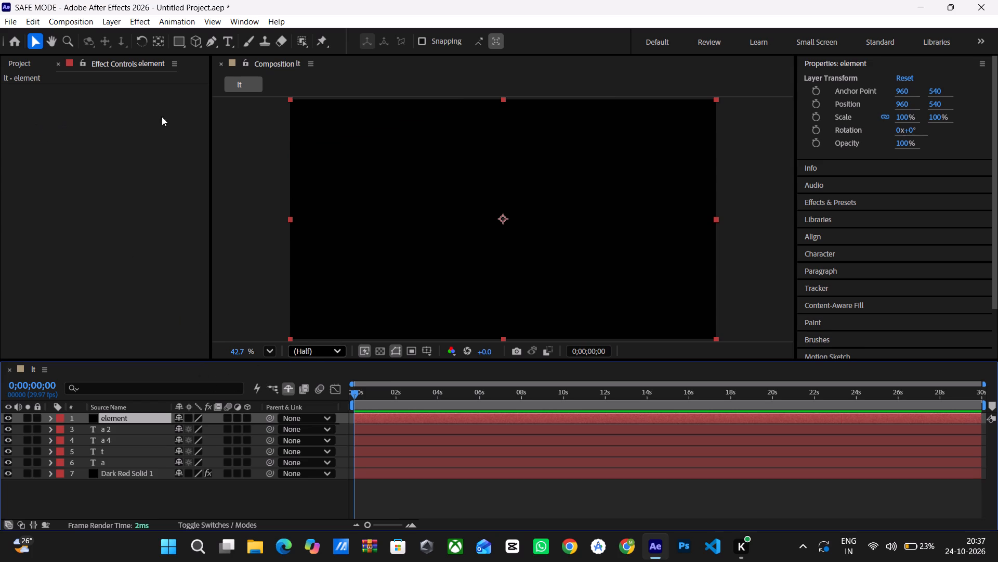
left_click(834, 202)
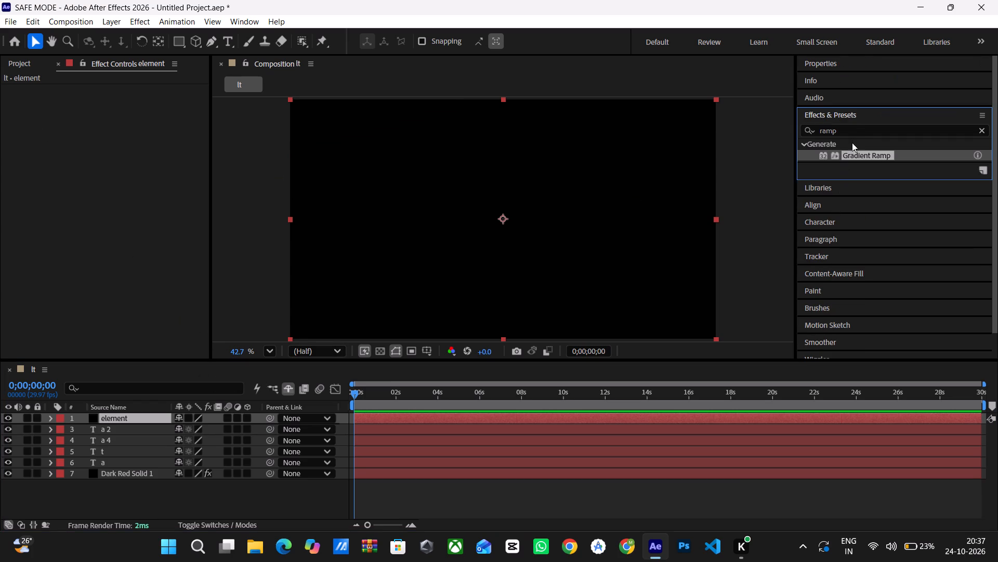
double_click(853, 137)
double_click(853, 137)
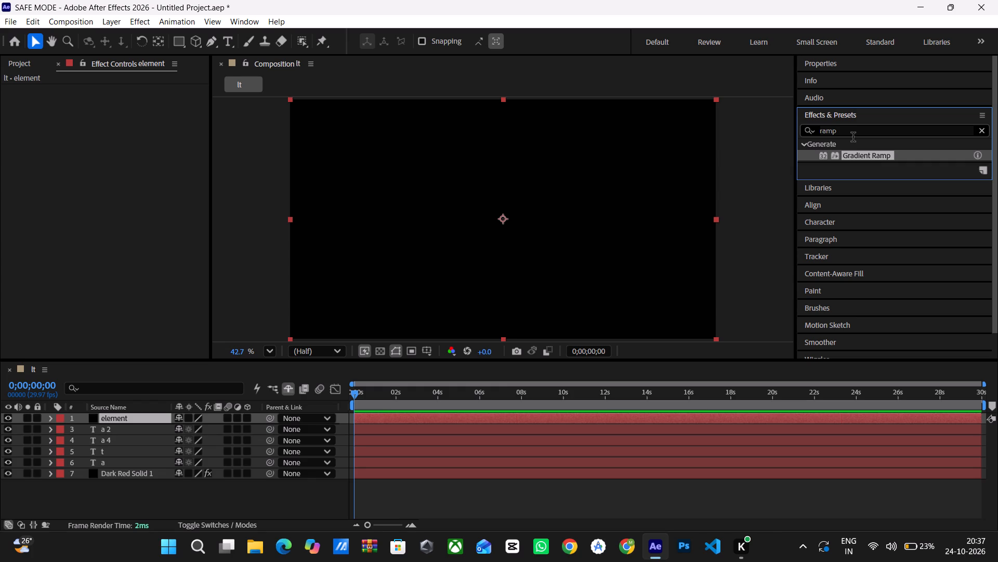
double_click(852, 132)
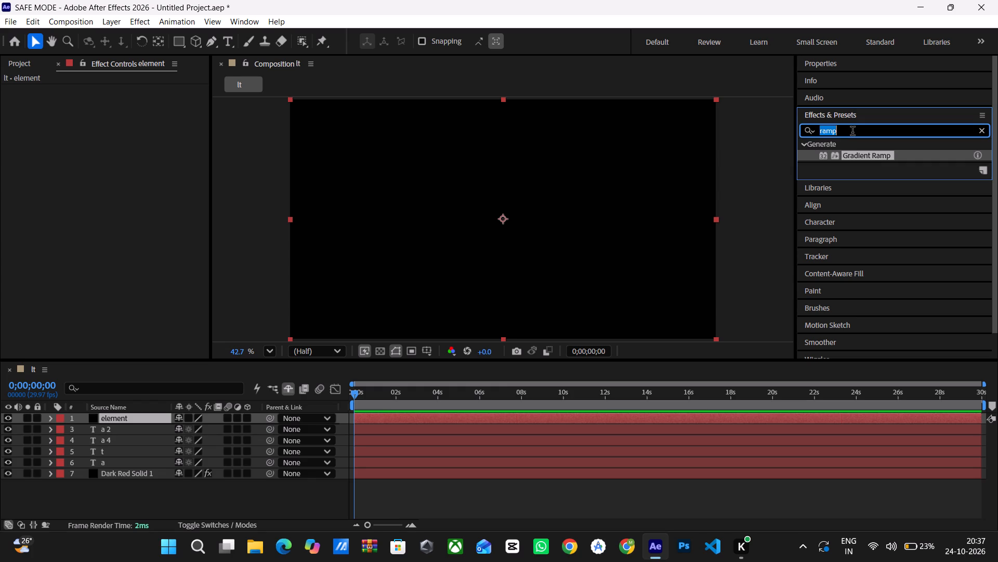
type("el")
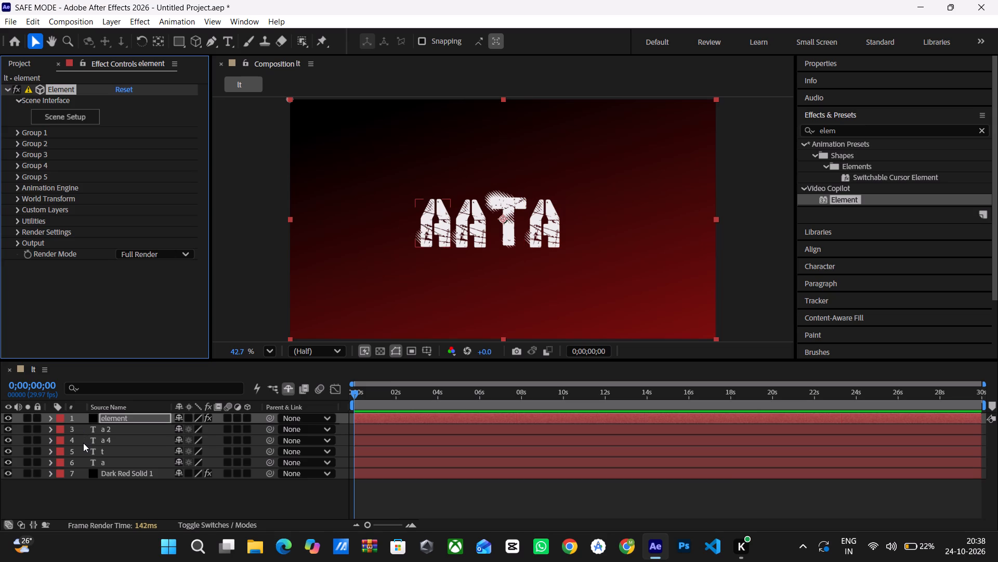
Reorder the a 4 layer so it sits directly below the t layer in the layer stack.
left_click_drag(82, 441, 82, 448)
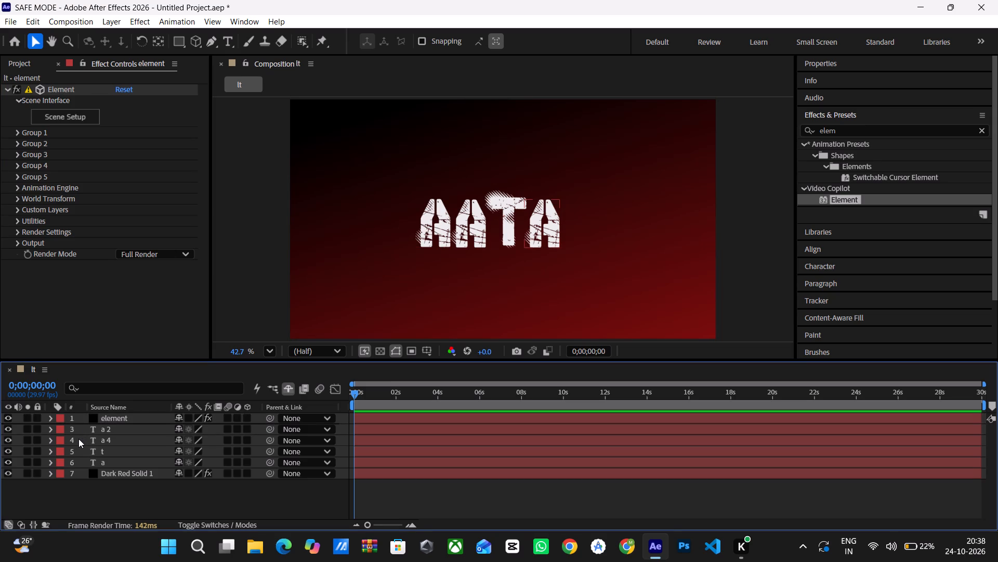
left_click_drag(78, 439, 79, 447)
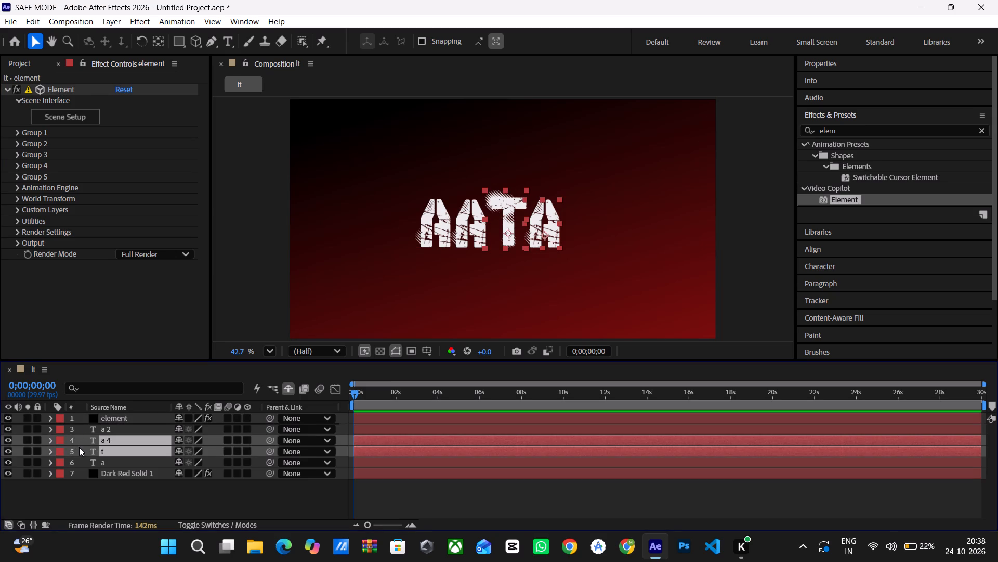
left_click(111, 482)
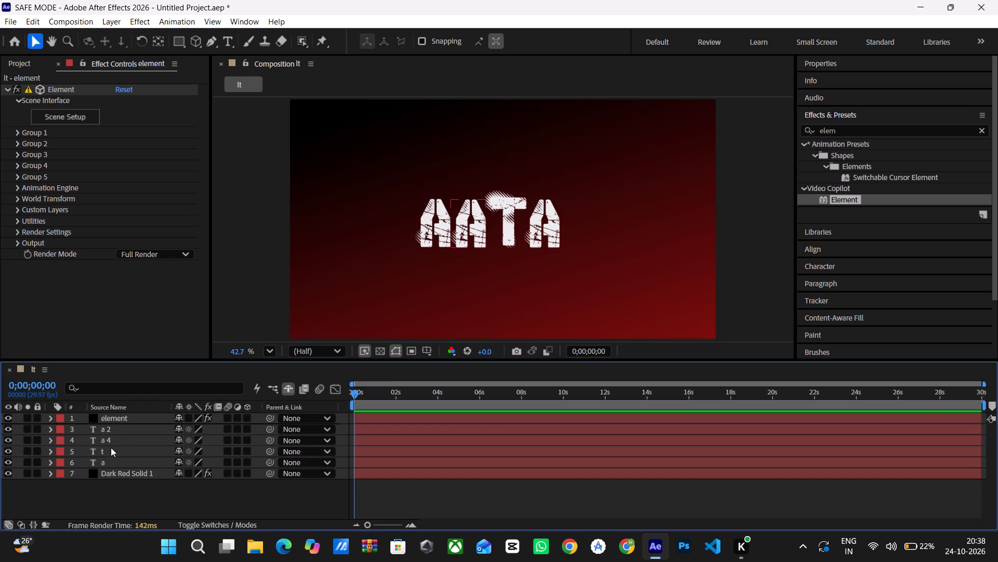
left_click_drag(111, 441, 111, 449)
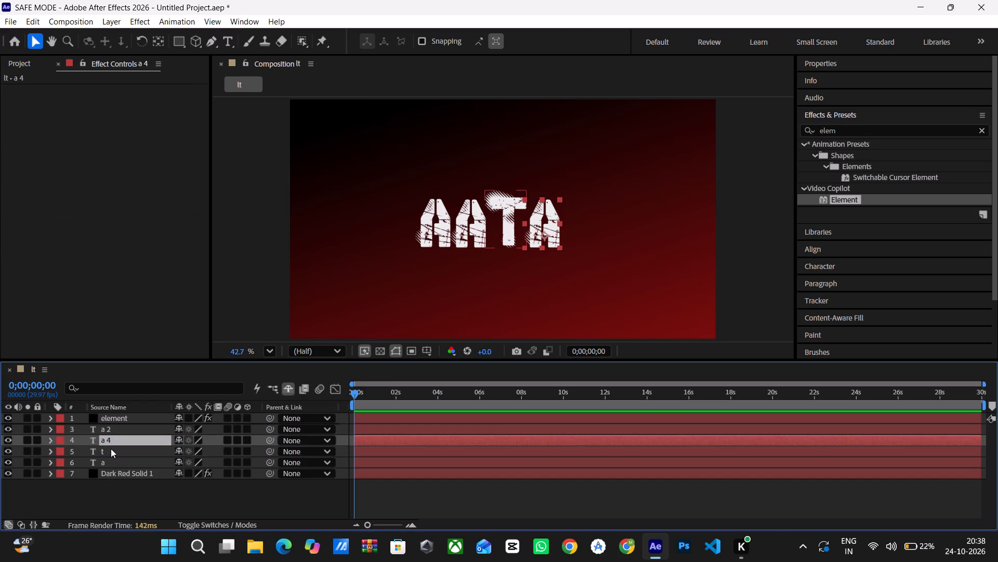
left_click_drag(110, 439, 108, 452)
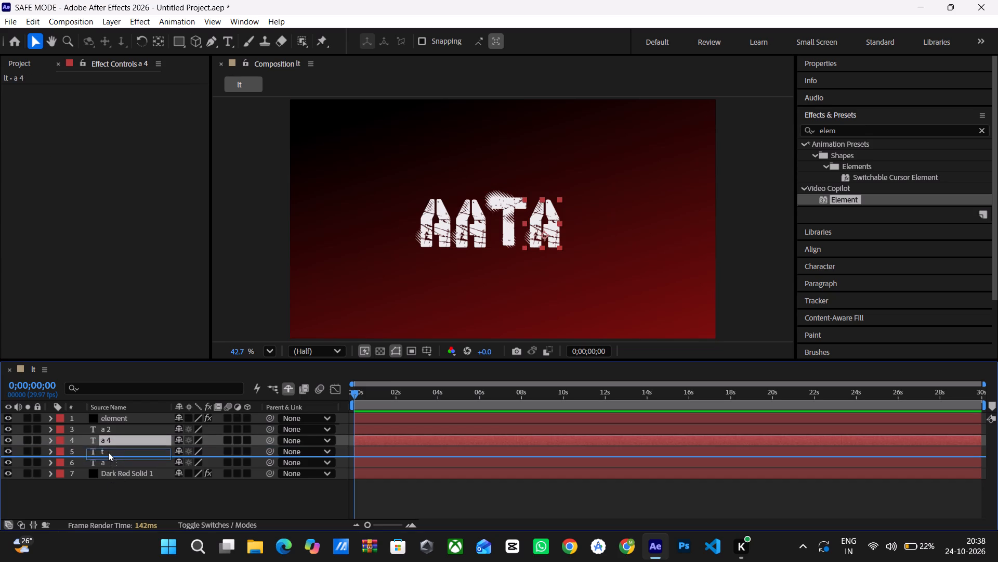
left_click_drag(108, 452, 108, 453)
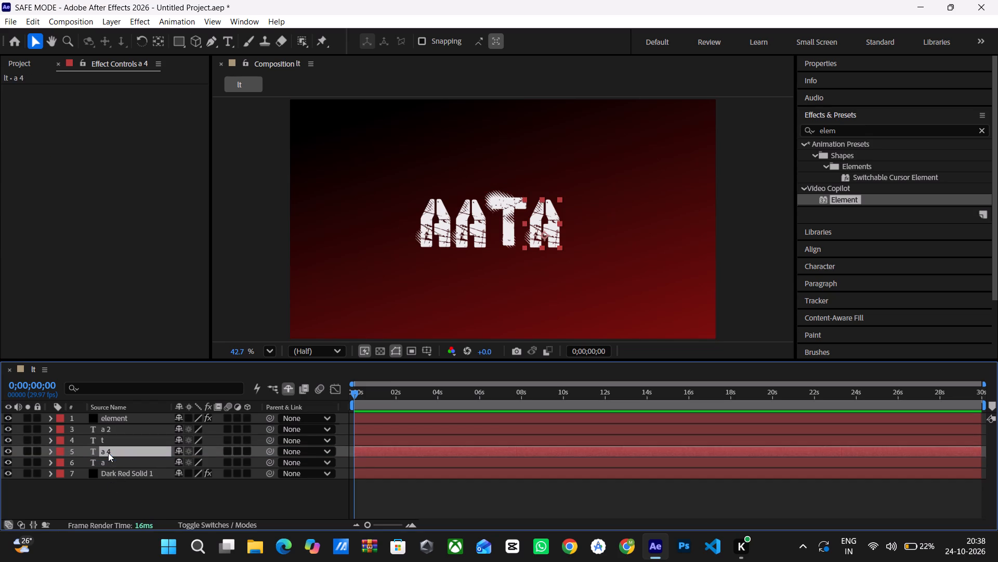
left_click(100, 503)
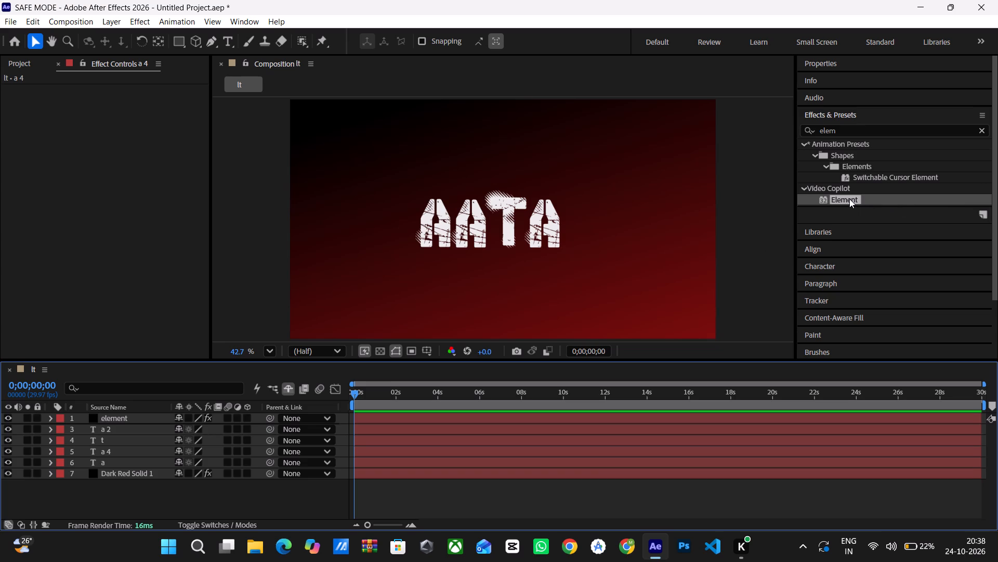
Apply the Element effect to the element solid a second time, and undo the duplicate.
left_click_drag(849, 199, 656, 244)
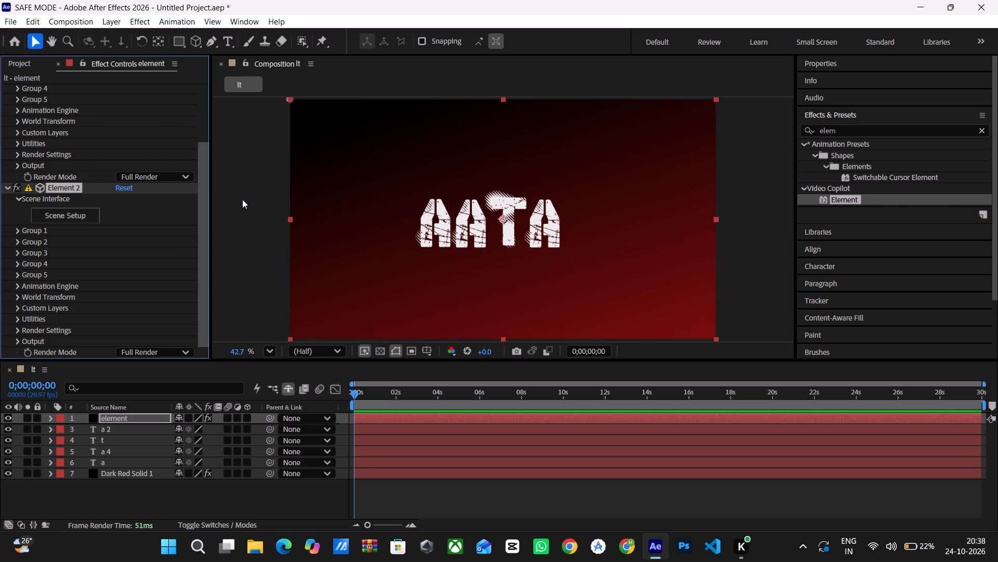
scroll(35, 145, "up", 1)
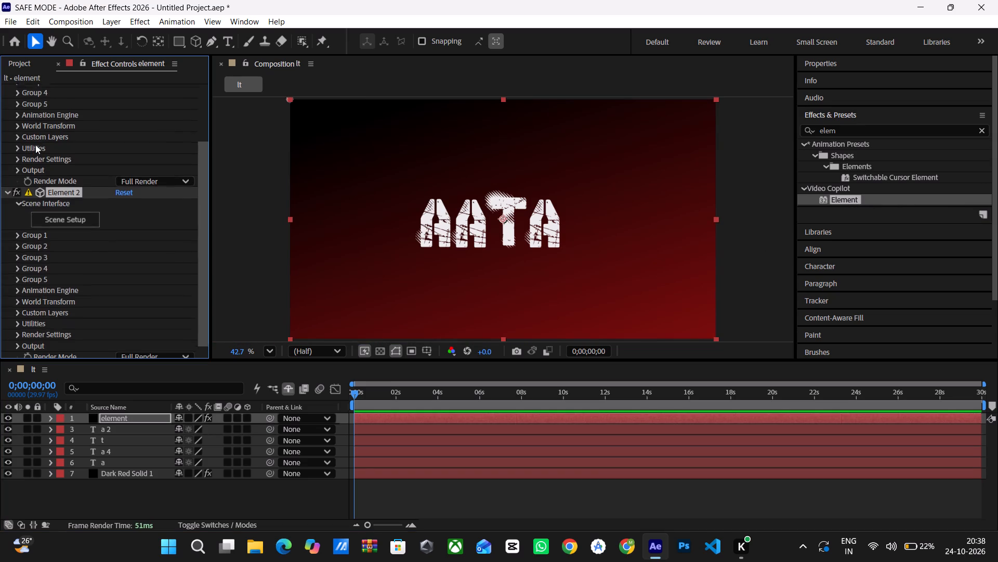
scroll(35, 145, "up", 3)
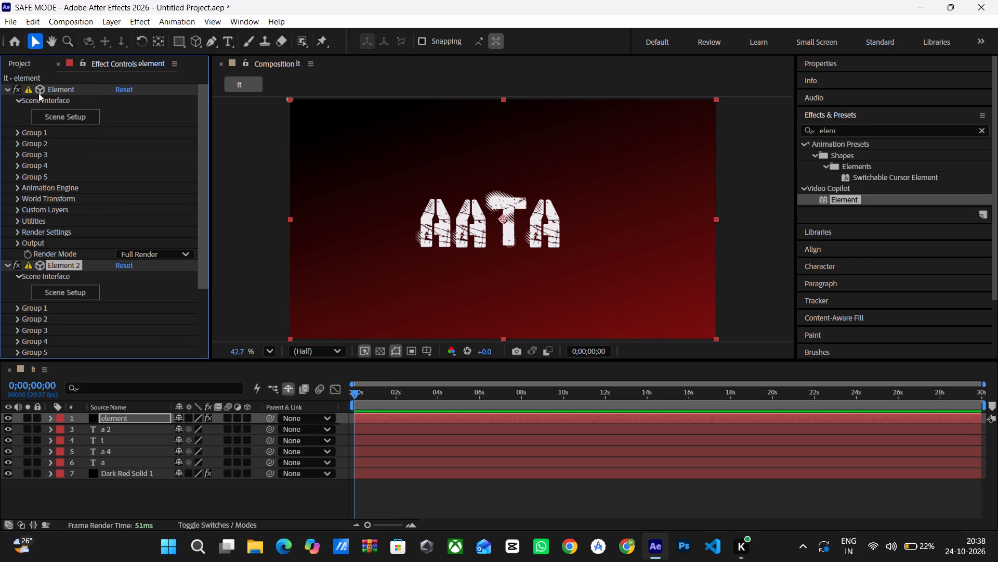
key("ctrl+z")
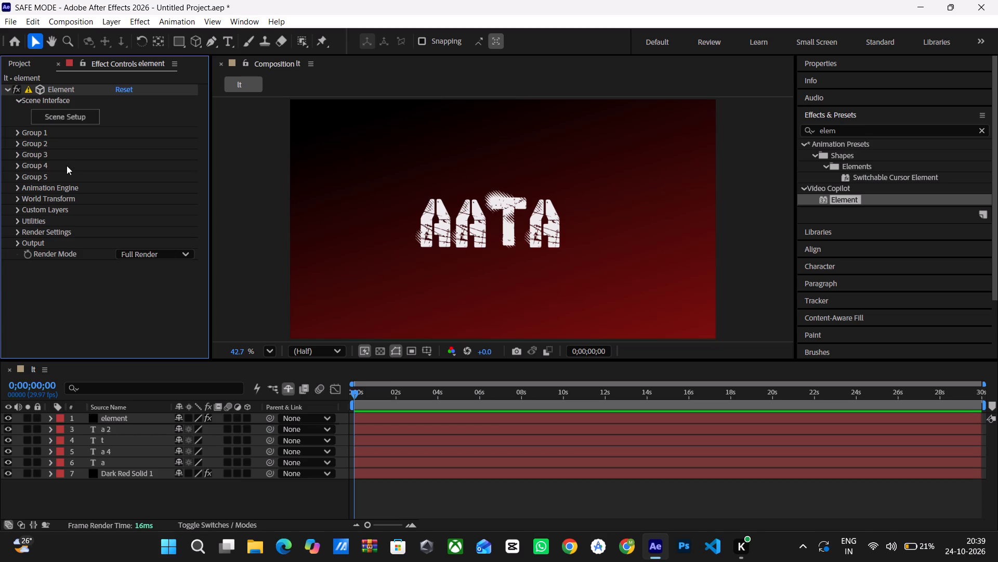
Assign Element's custom path layers 1 to 4 to the letter layers a, a 4, t and a 2, in that order.
left_click(41, 209)
left_click(14, 210)
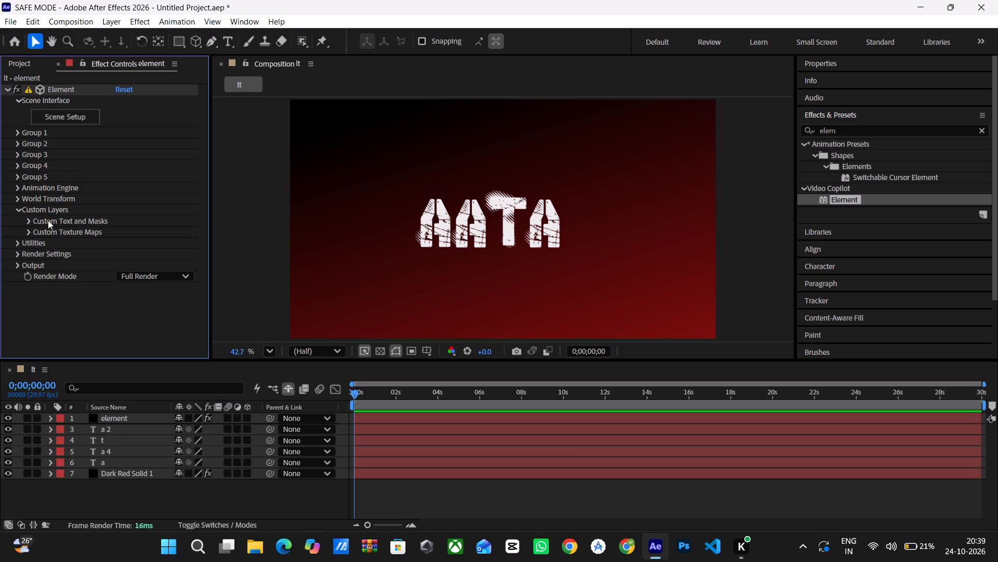
left_click(28, 221)
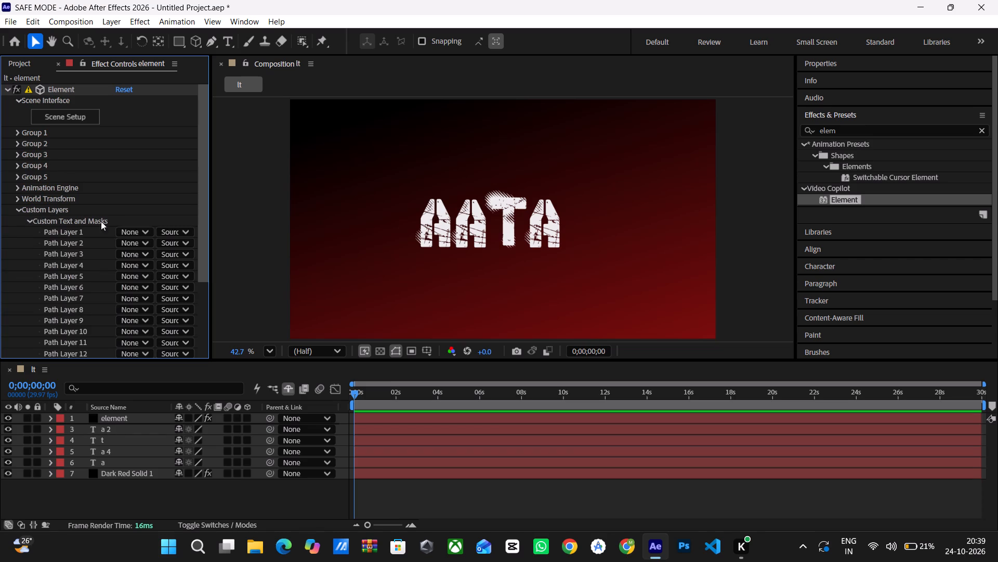
left_click(129, 232)
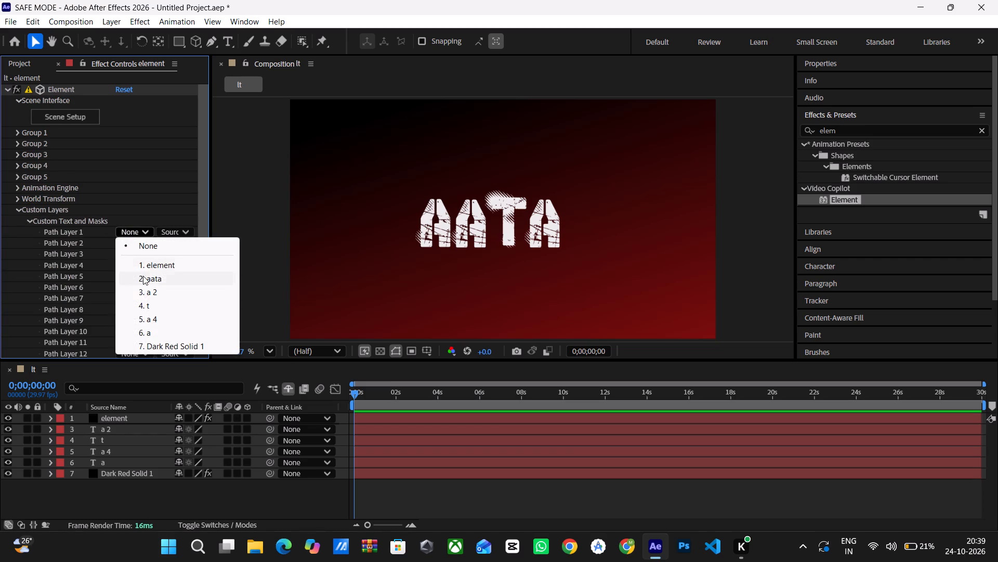
left_click(146, 328)
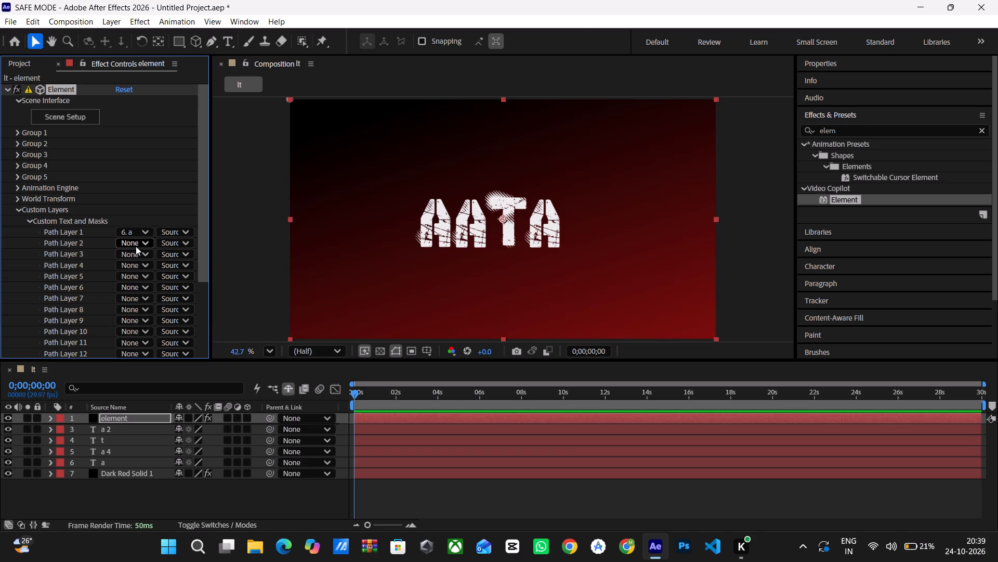
left_click(136, 246)
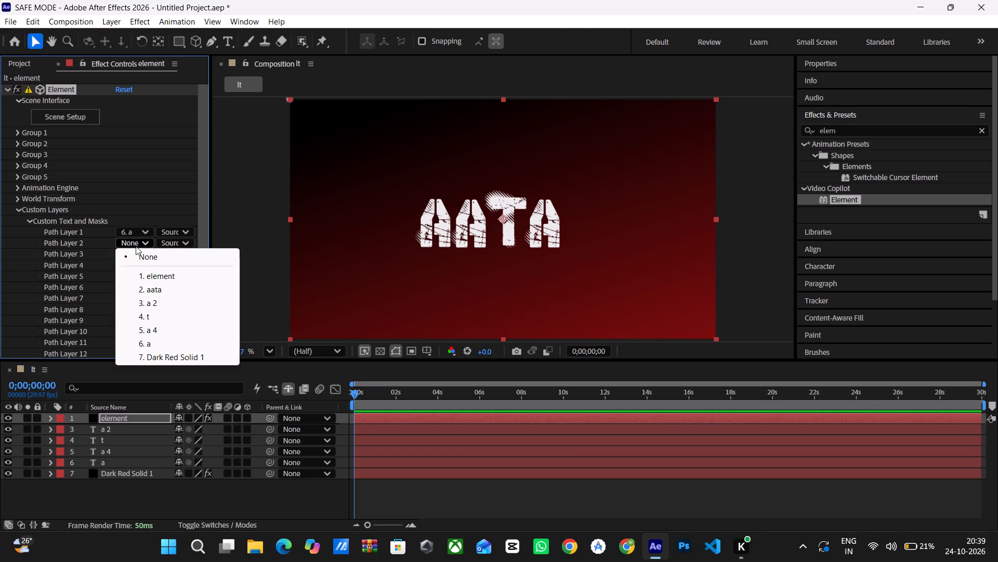
left_click(147, 328)
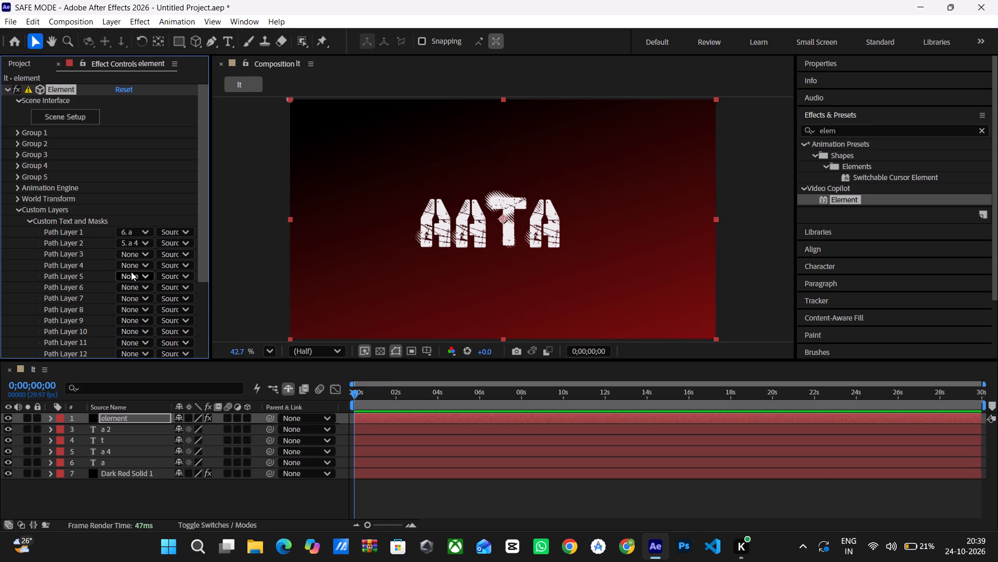
left_click(129, 255)
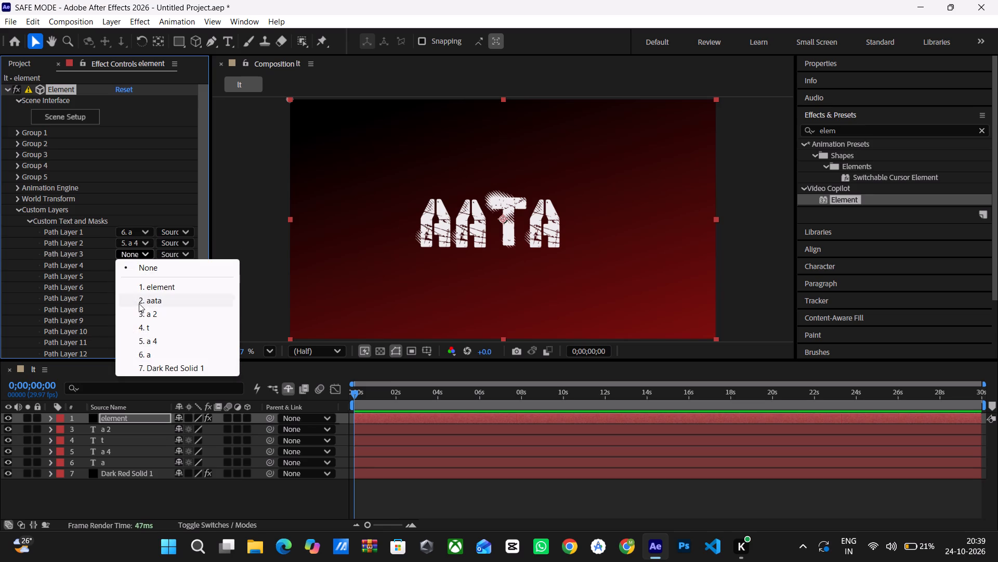
left_click(146, 330)
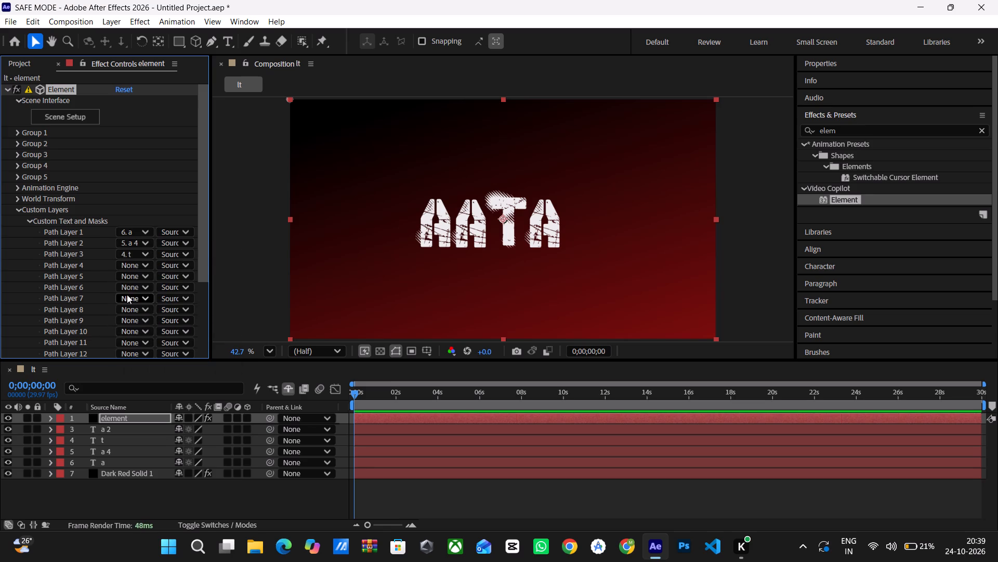
left_click(130, 264)
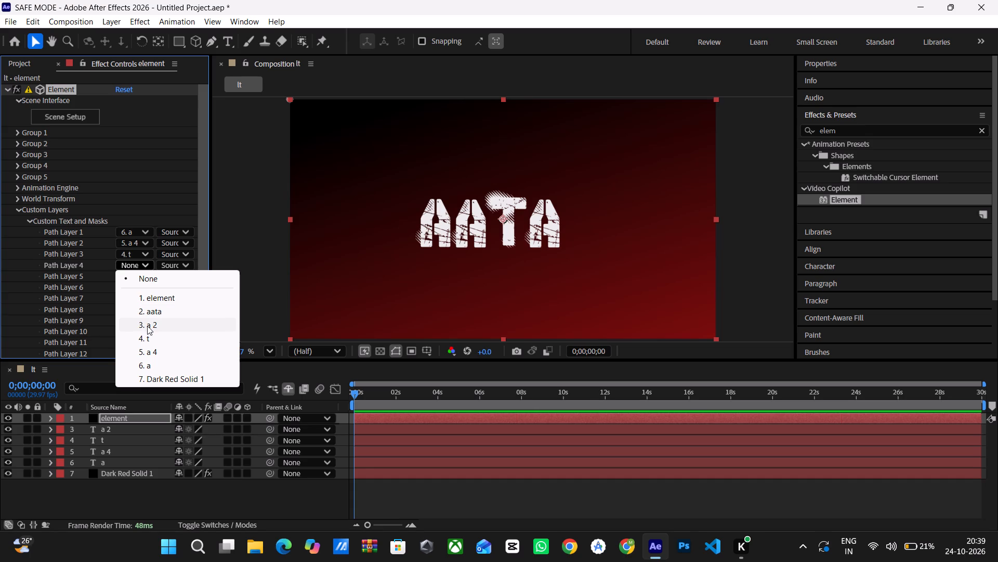
left_click(147, 326)
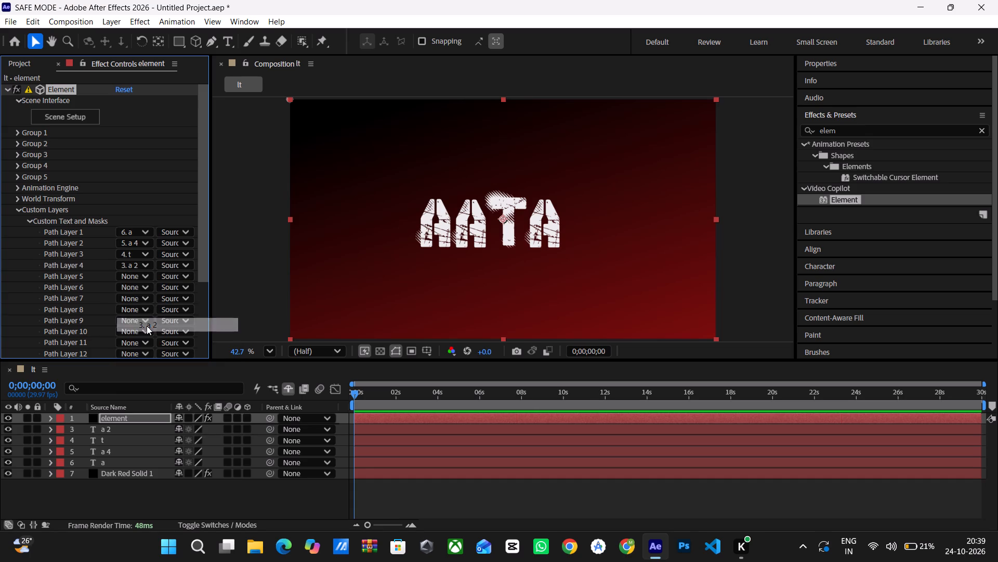
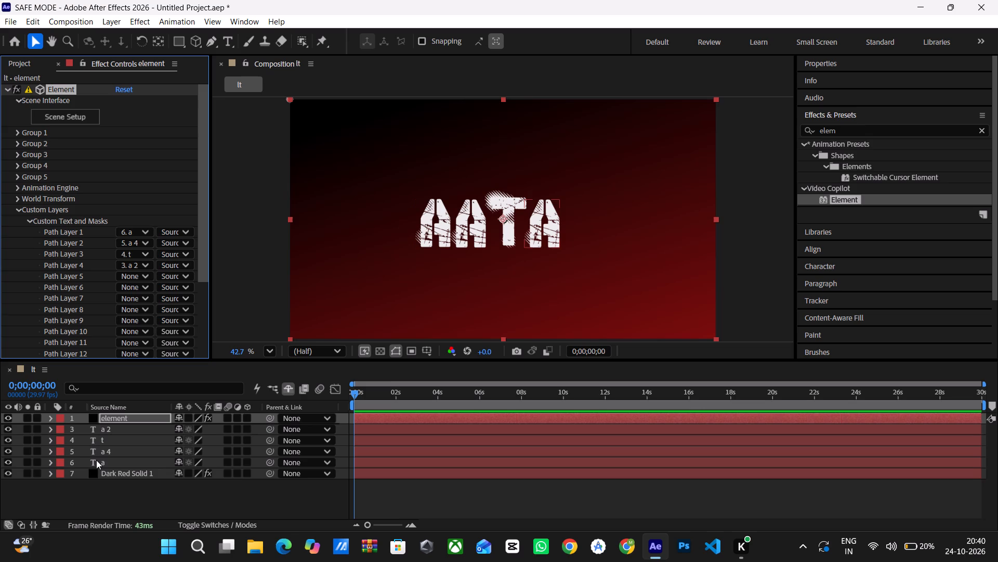
Reorder the letter layers beneath the element solid so they run a 4, t, a, a 2 from top to bottom.
left_click_drag(96, 459, 93, 429)
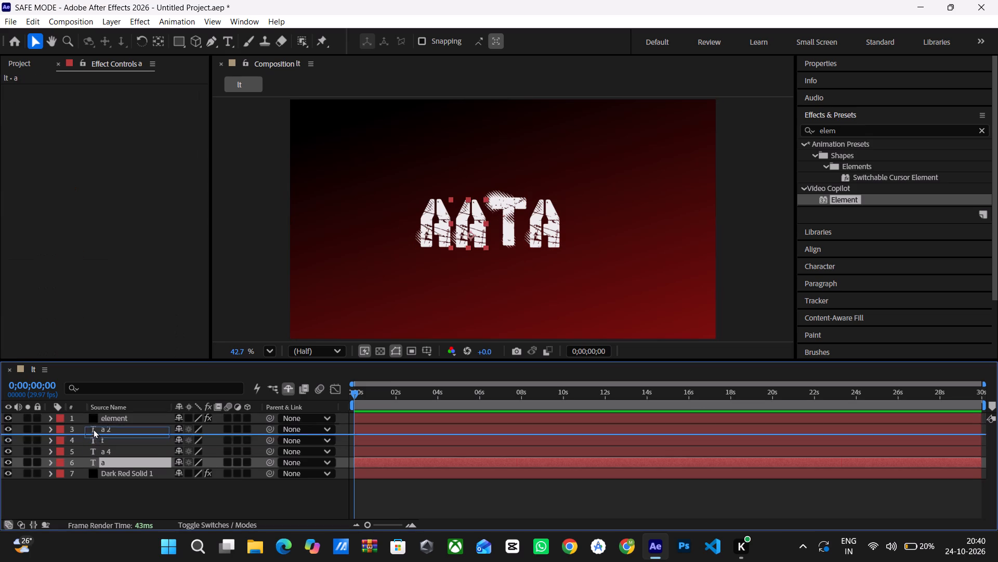
left_click_drag(93, 429, 89, 419)
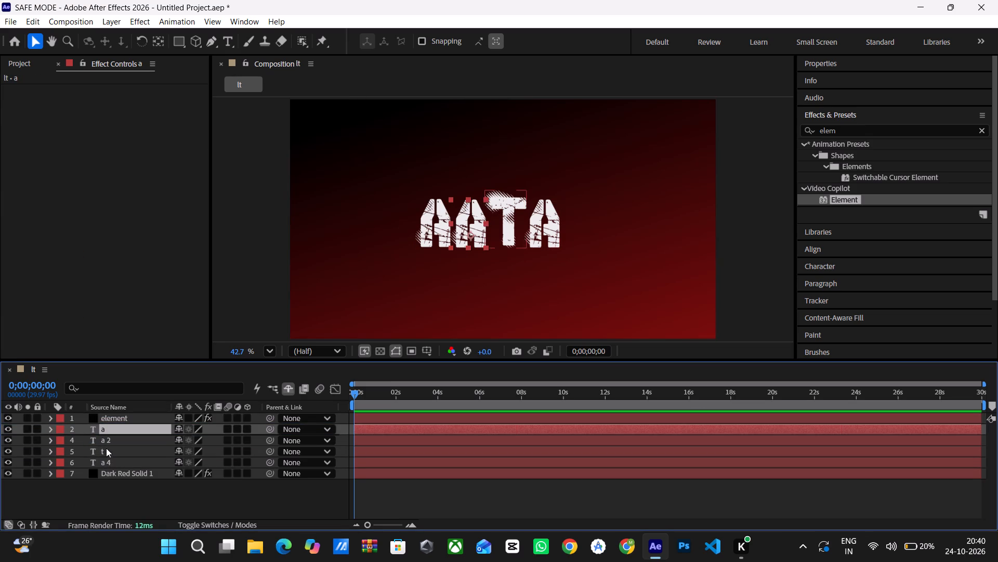
left_click_drag(104, 440, 104, 456)
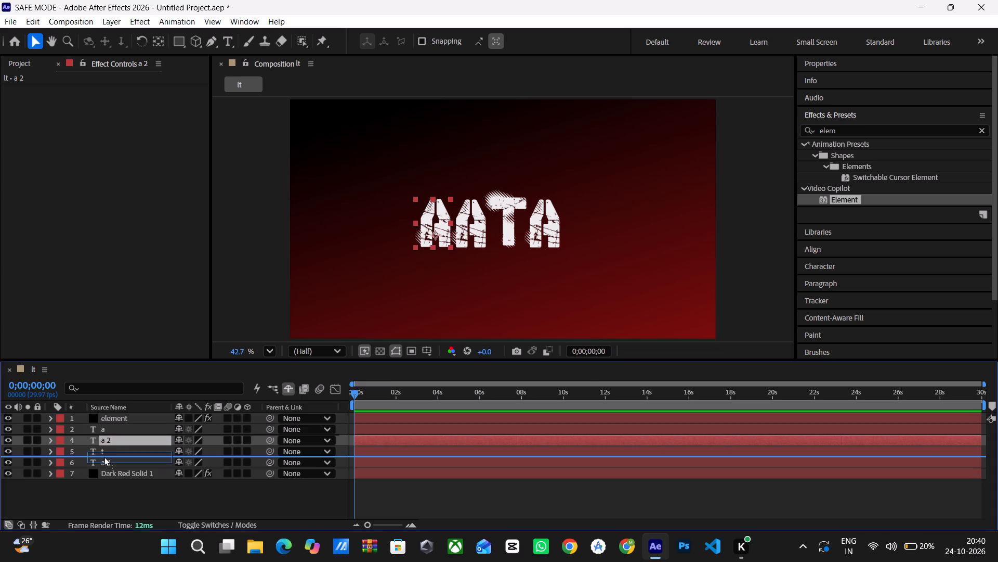
left_click_drag(104, 456, 101, 465)
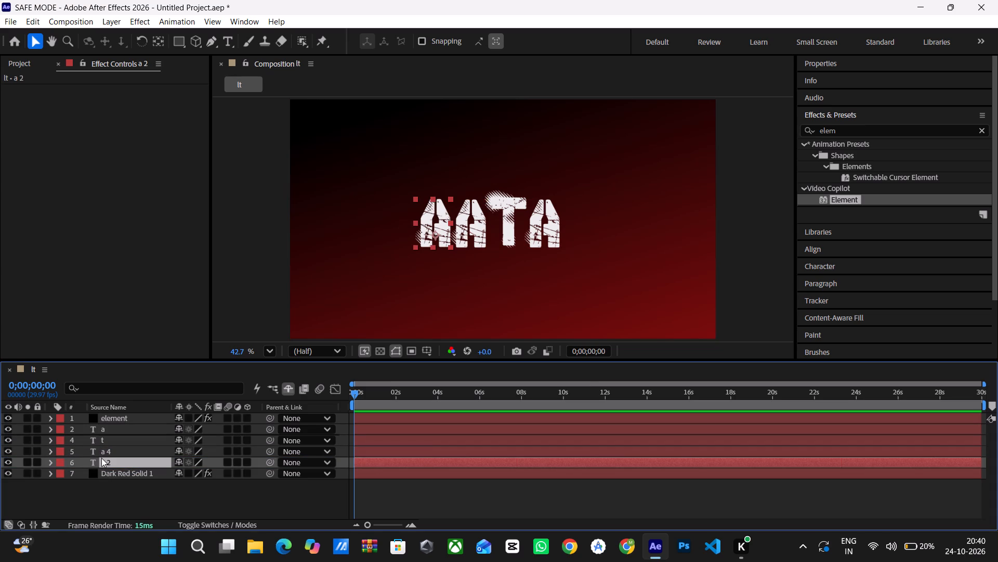
left_click_drag(101, 452, 100, 434)
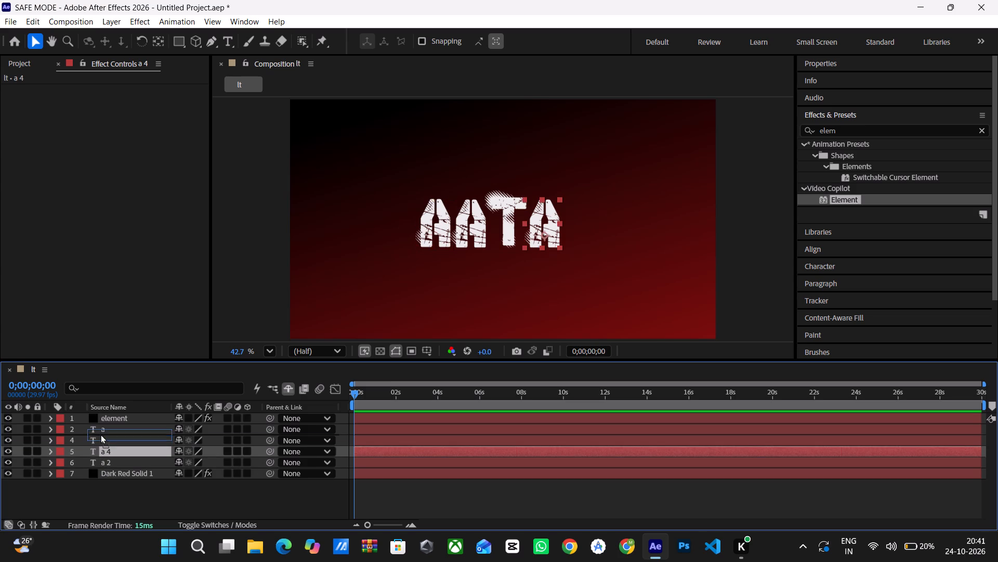
left_click_drag(100, 434, 99, 422)
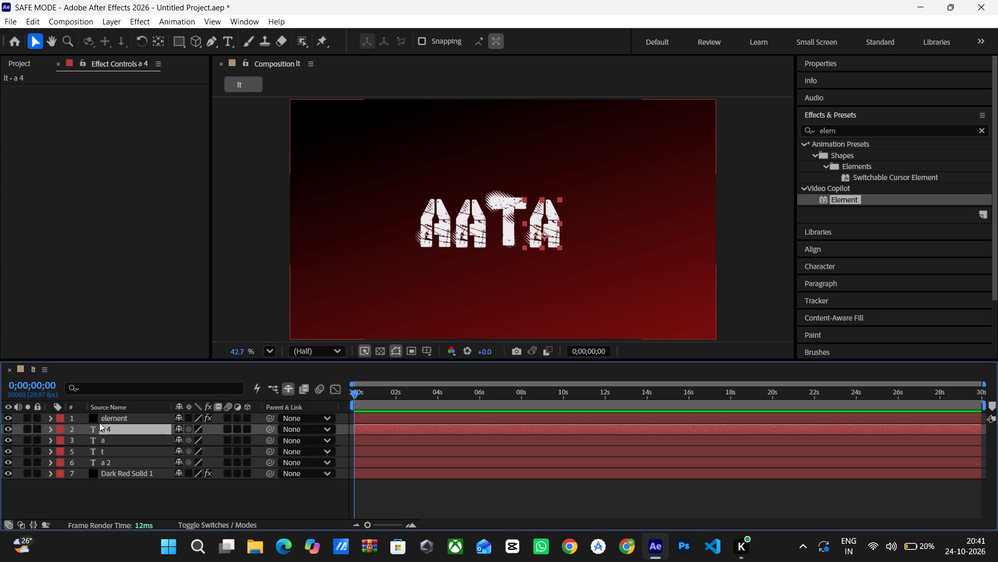
left_click_drag(100, 434, 103, 445)
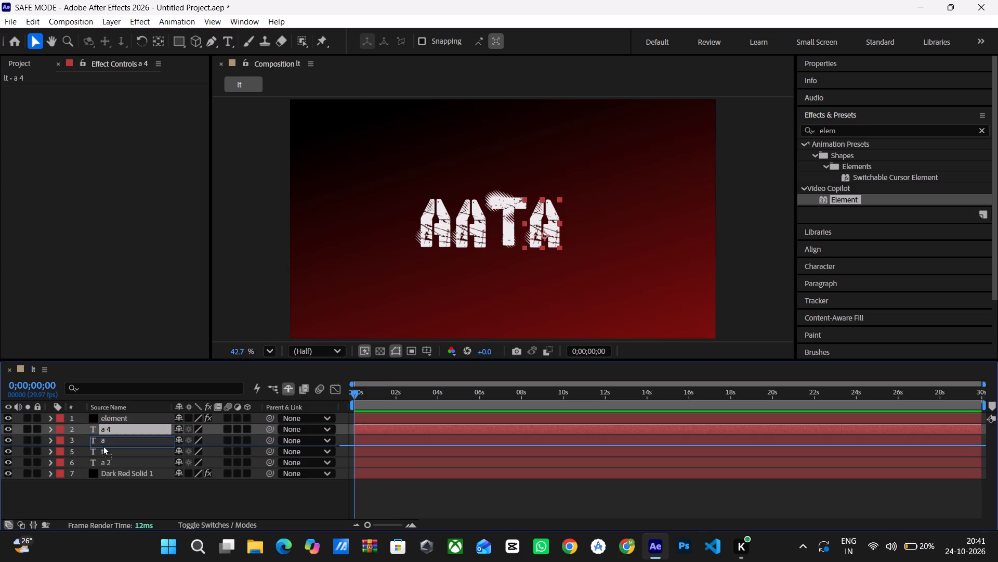
left_click_drag(103, 445, 103, 427)
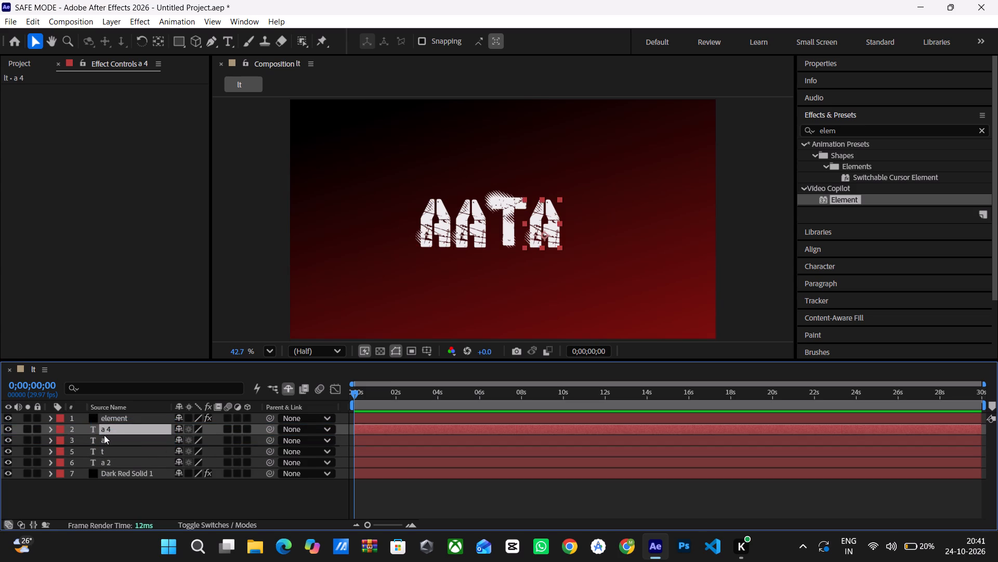
left_click_drag(104, 436, 104, 453)
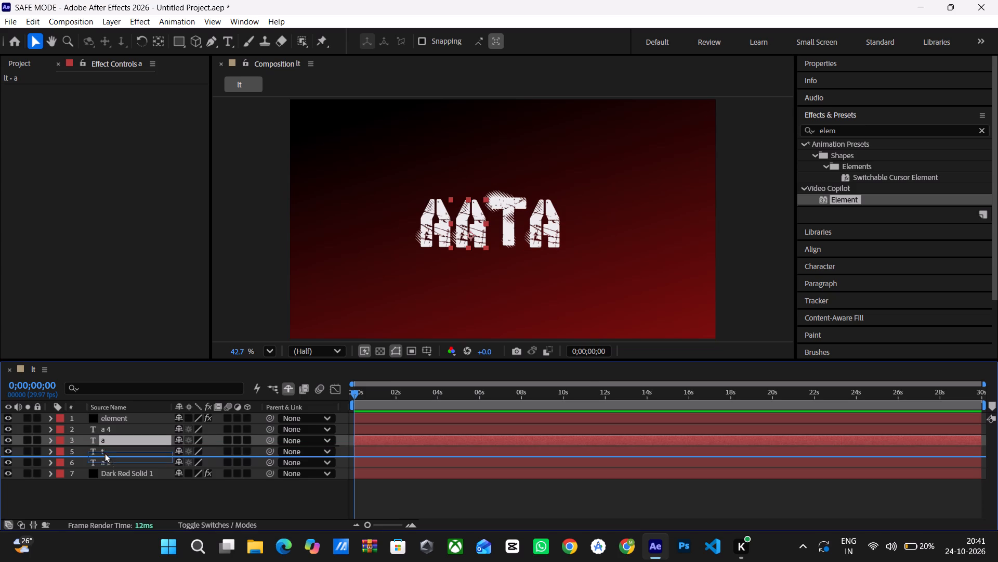
left_click_drag(104, 453, 104, 455)
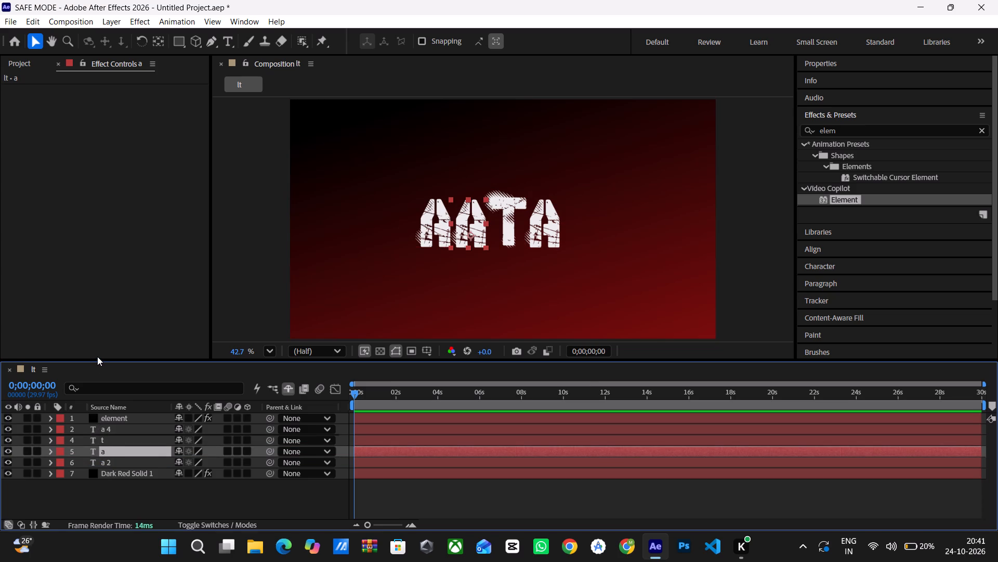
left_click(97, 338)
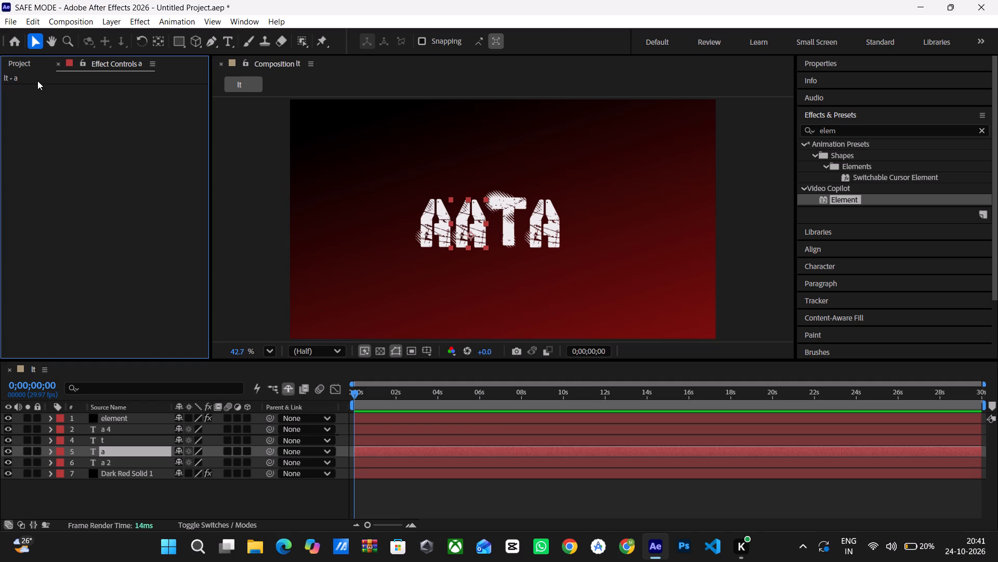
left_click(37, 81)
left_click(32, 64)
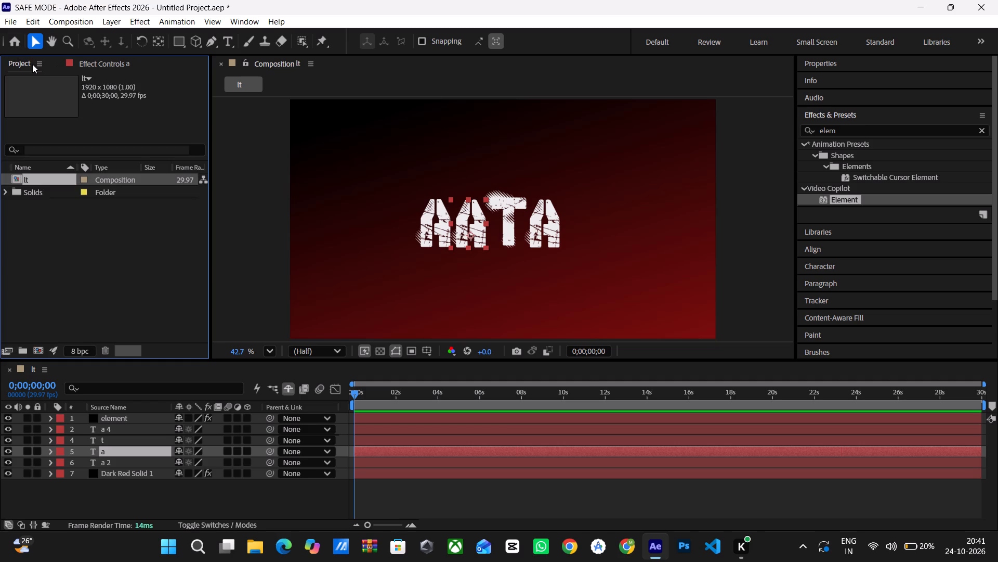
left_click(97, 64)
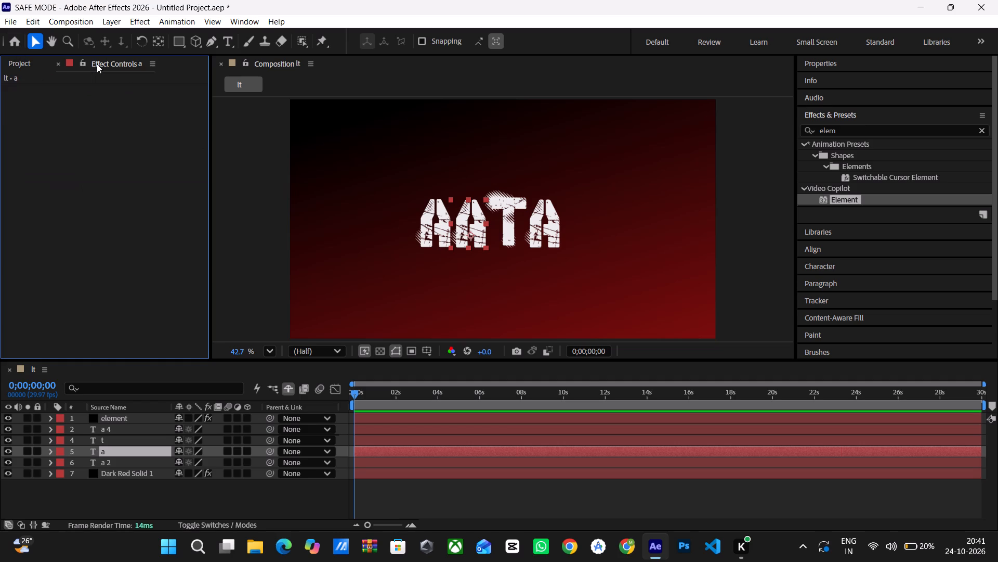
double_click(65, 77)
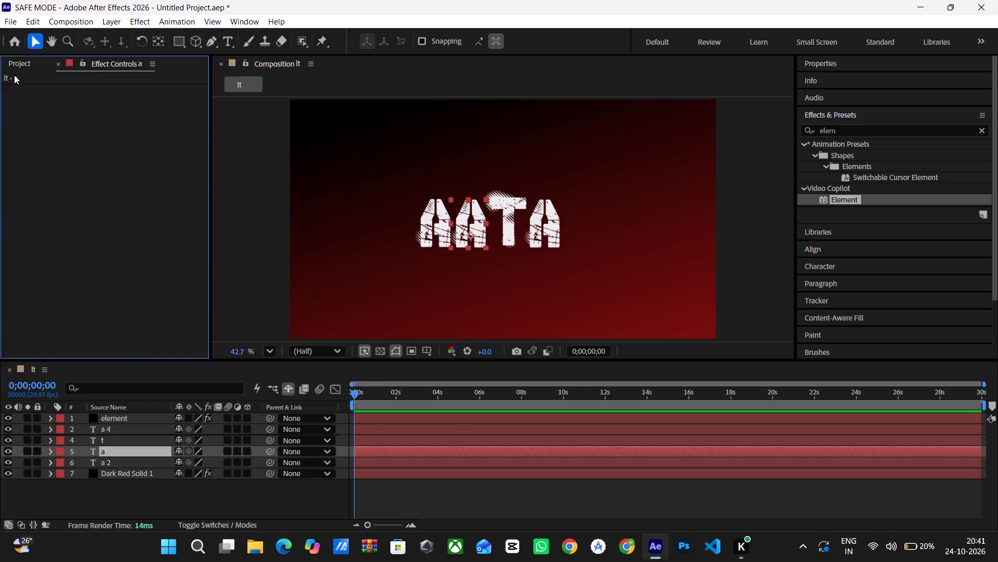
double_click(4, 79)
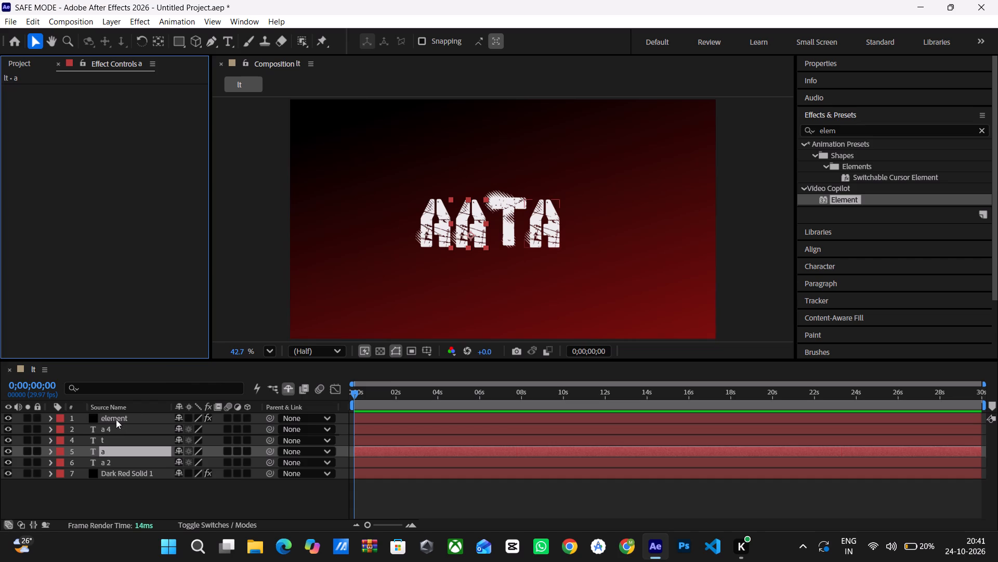
Open the scene setup of the element solid's Element effect and extrude Custom Path 1 into a 3D model.
left_click(120, 414)
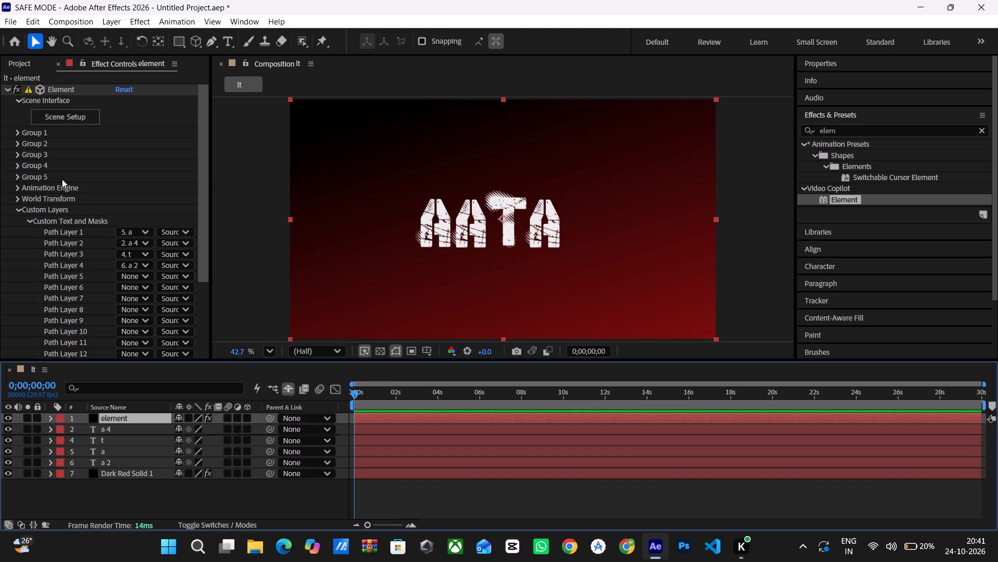
left_click(85, 117)
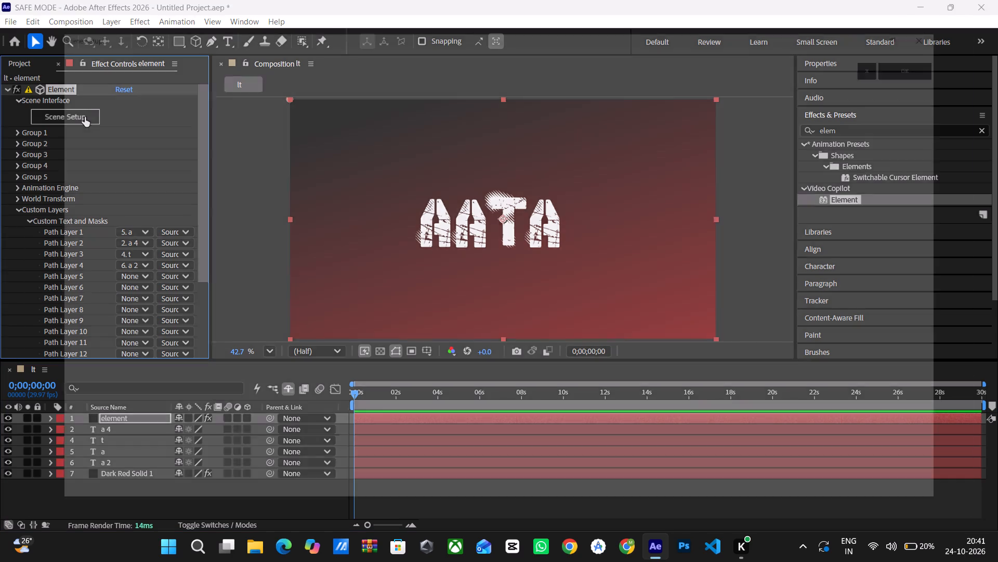
left_click(85, 117)
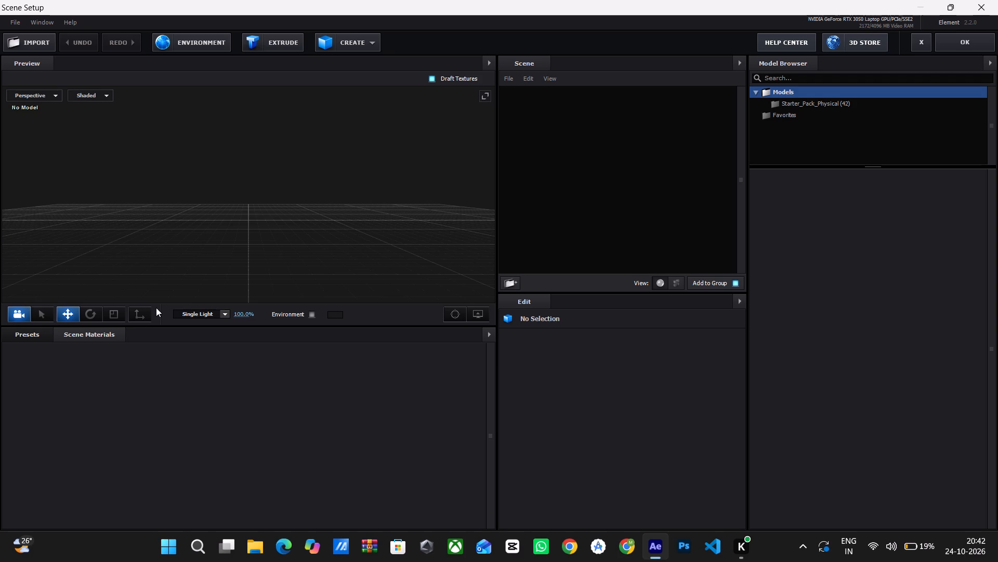
key("Left")
left_click(281, 45)
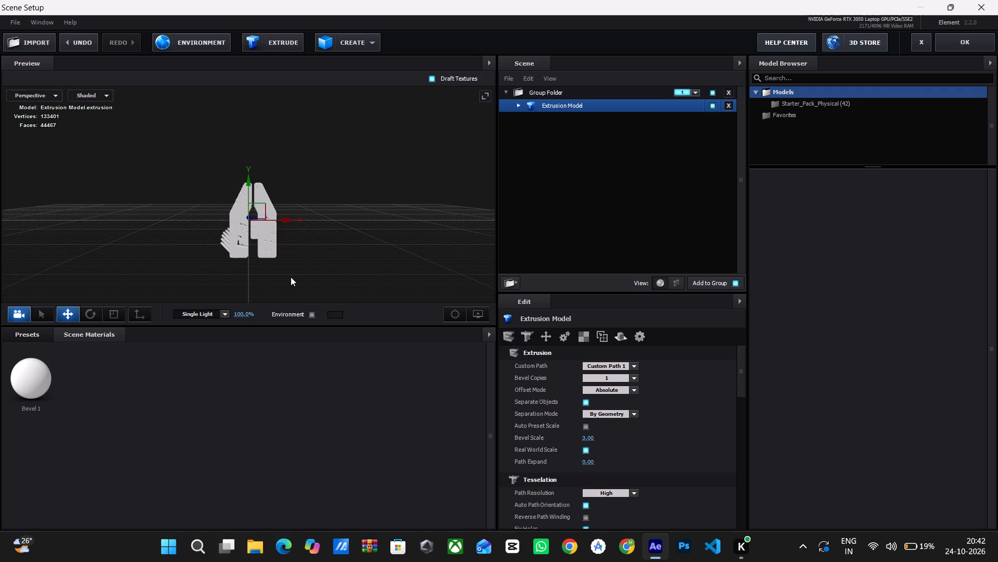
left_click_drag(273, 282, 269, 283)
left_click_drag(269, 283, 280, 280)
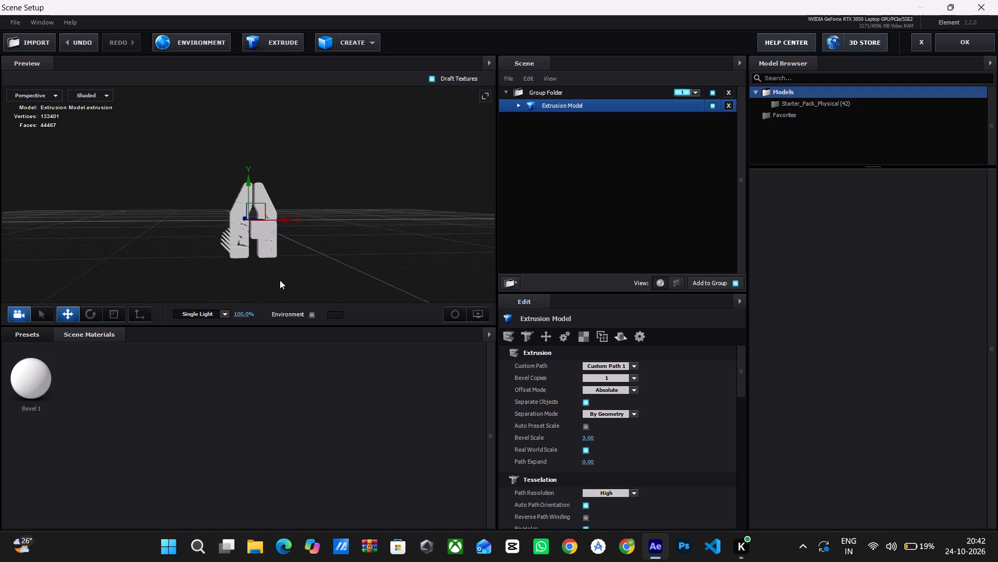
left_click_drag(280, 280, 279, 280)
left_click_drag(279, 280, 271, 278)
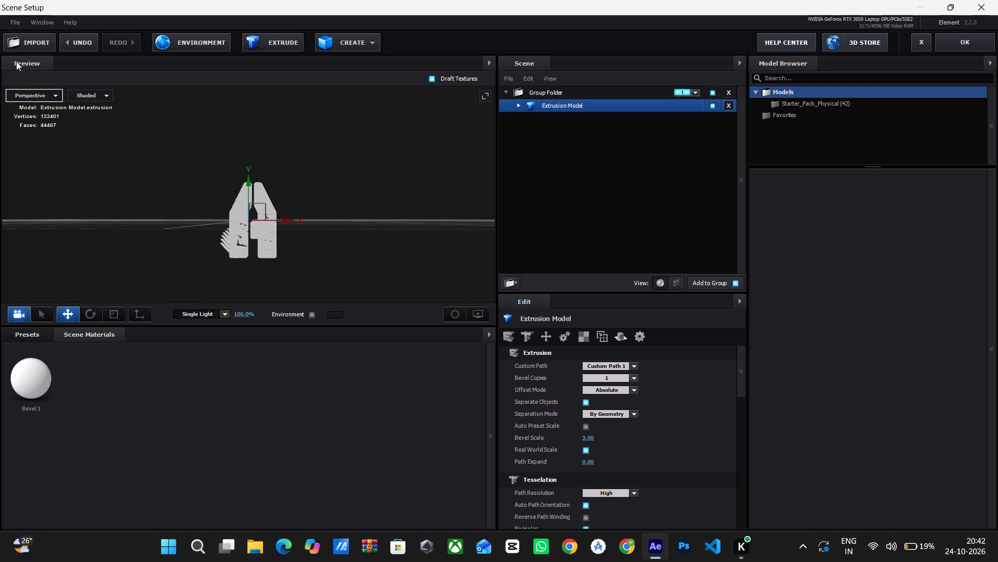
Set the map size limit to 4096 in Element's preferences, keeping the WER transform shortcuts.
left_click(12, 17)
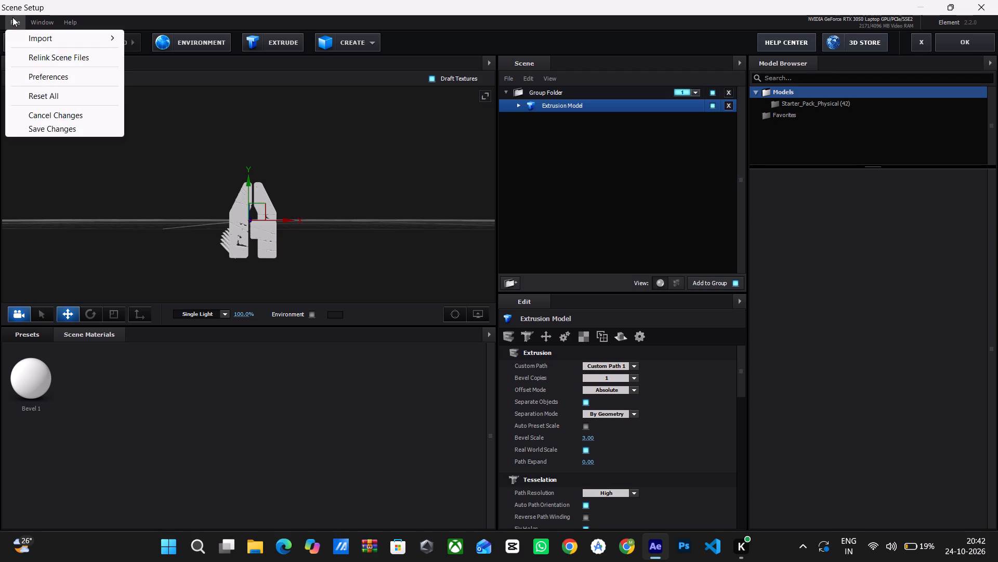
left_click(48, 76)
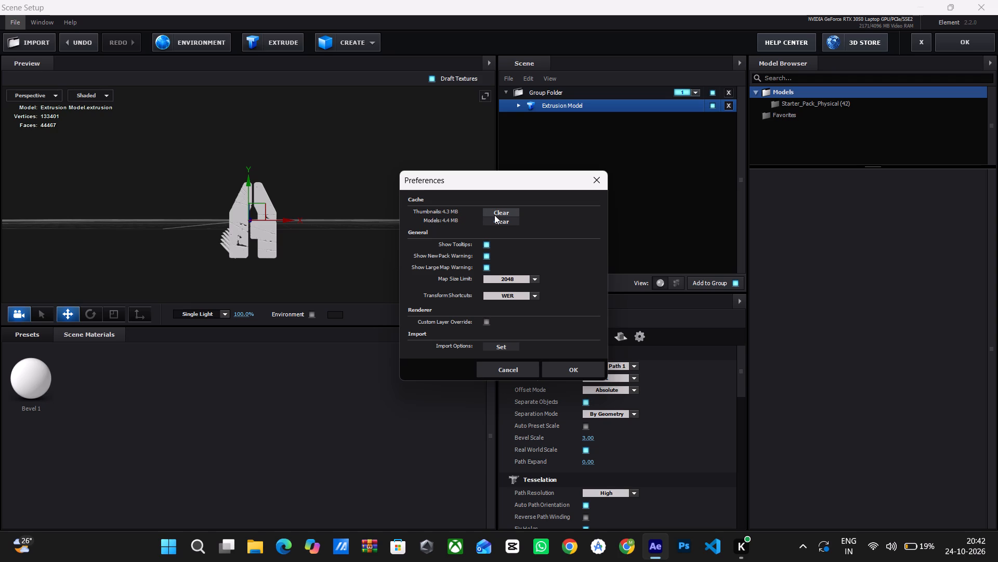
left_click(535, 276)
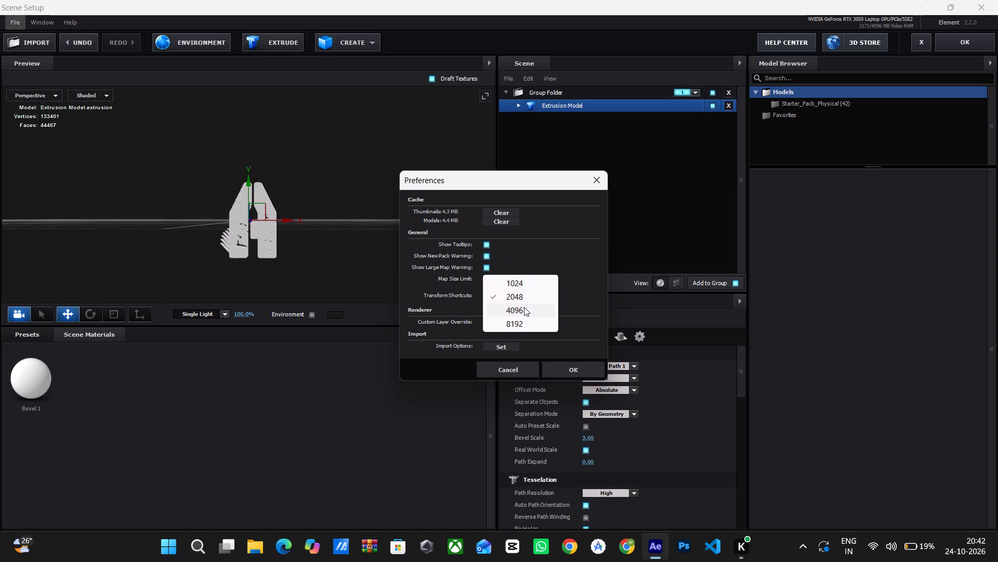
left_click(524, 307)
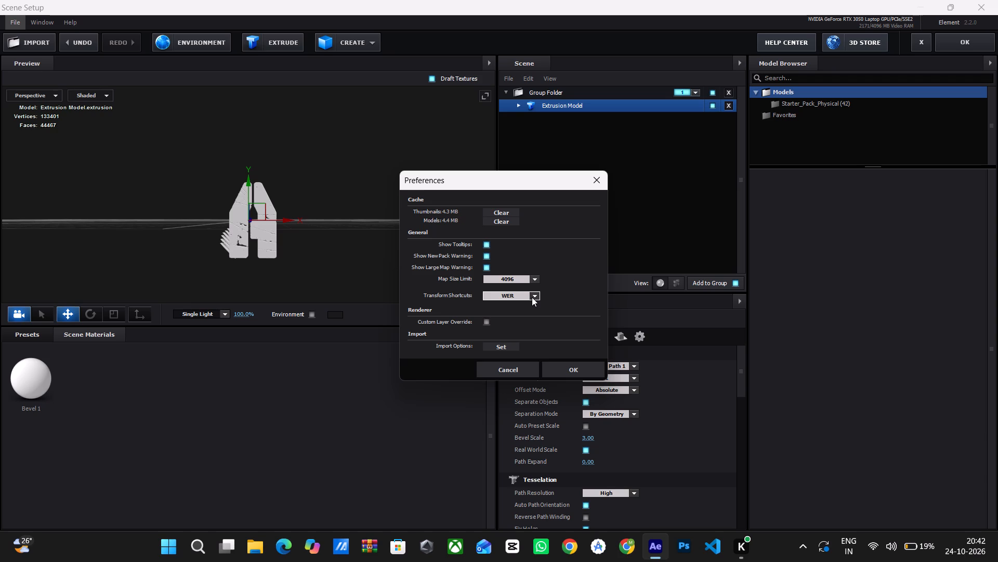
left_click(532, 297)
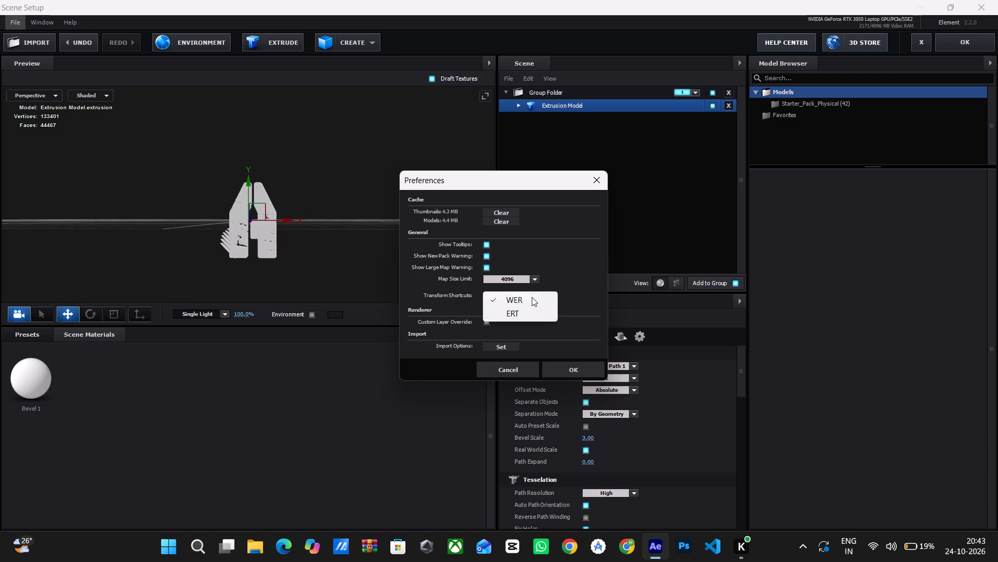
left_click(532, 297)
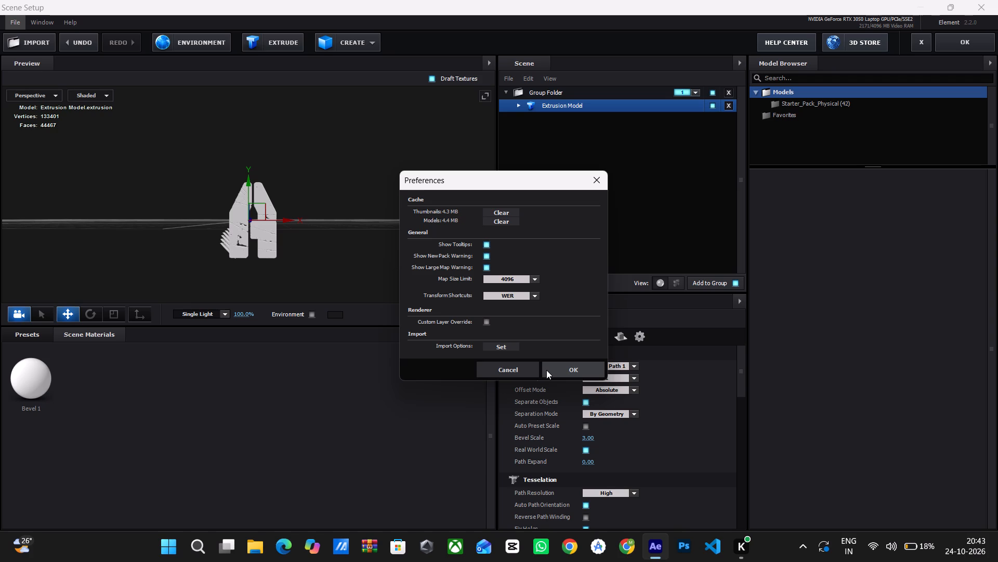
left_click(546, 370)
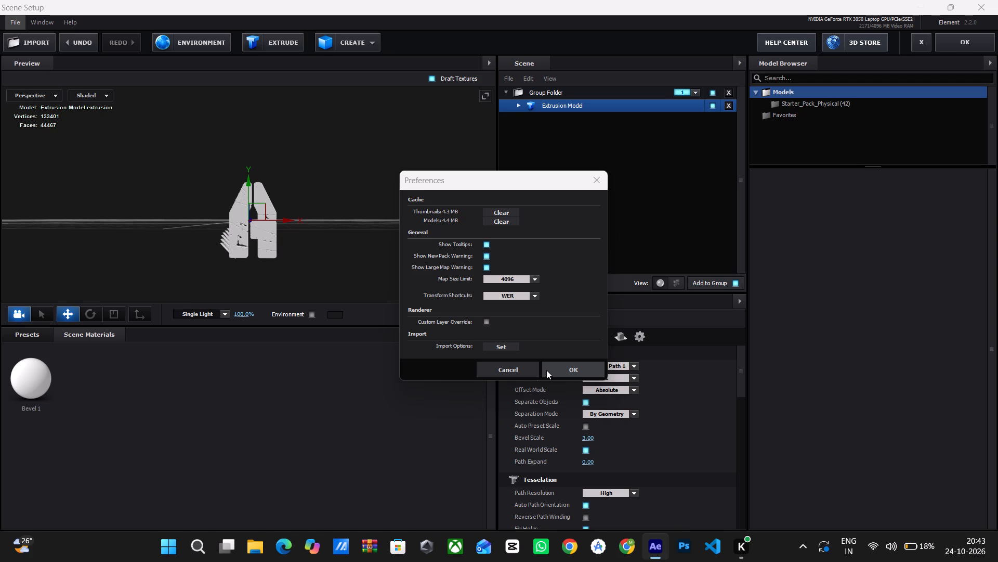
left_click(546, 370)
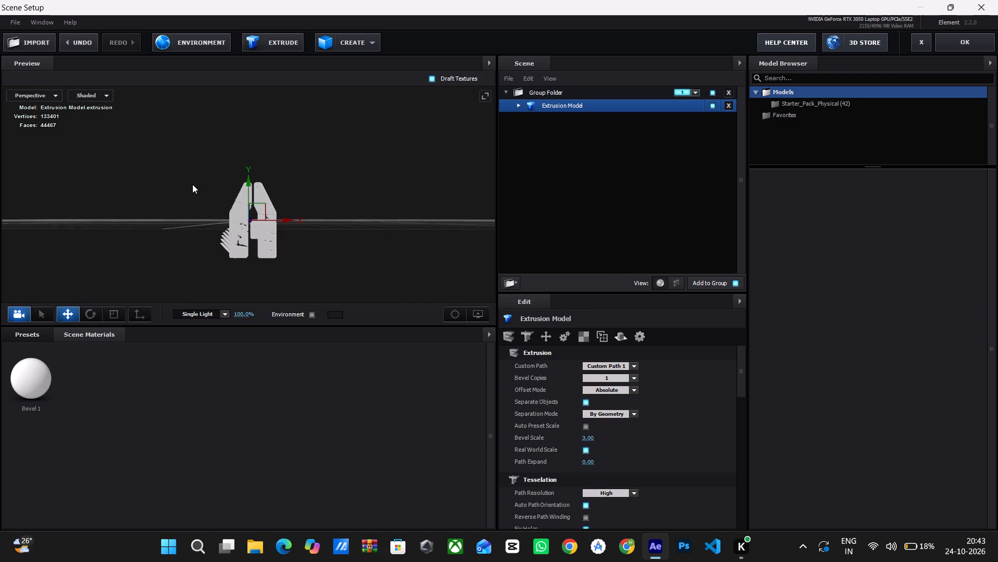
Apply Layout 1 to the scene setup window and widen the Scene and Edit area by narrowing the model browser.
left_click(37, 16)
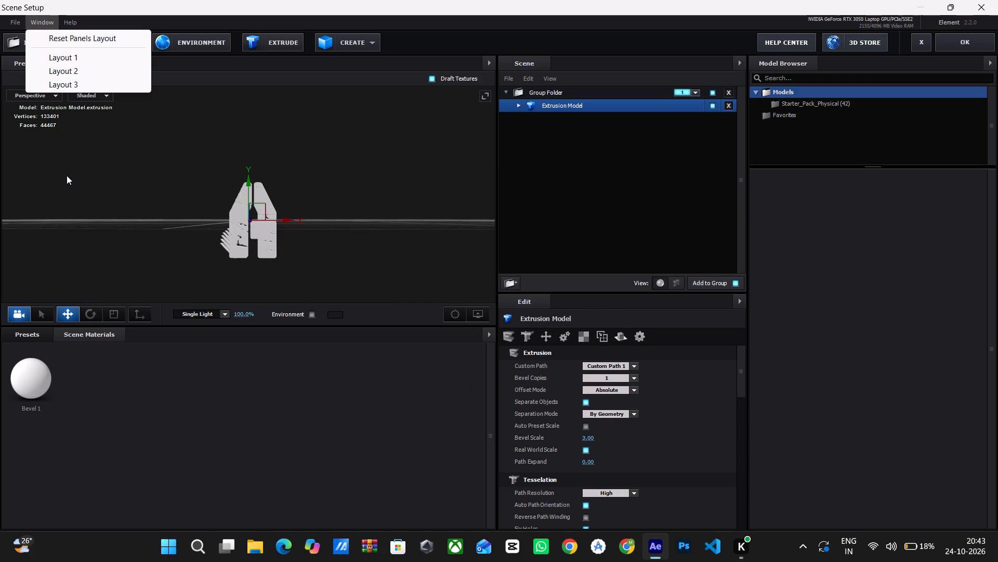
left_click(78, 53)
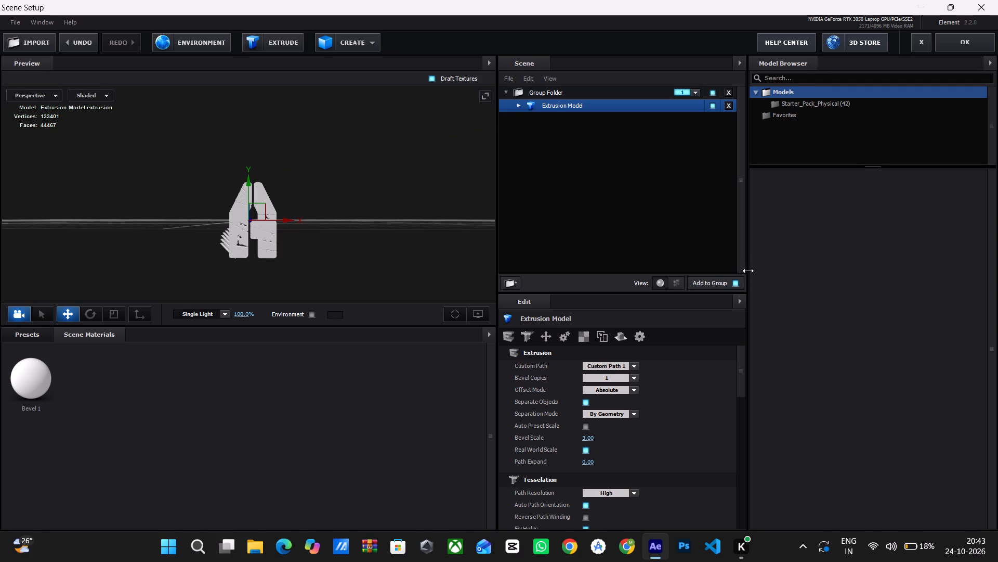
left_click_drag(747, 271, 787, 276)
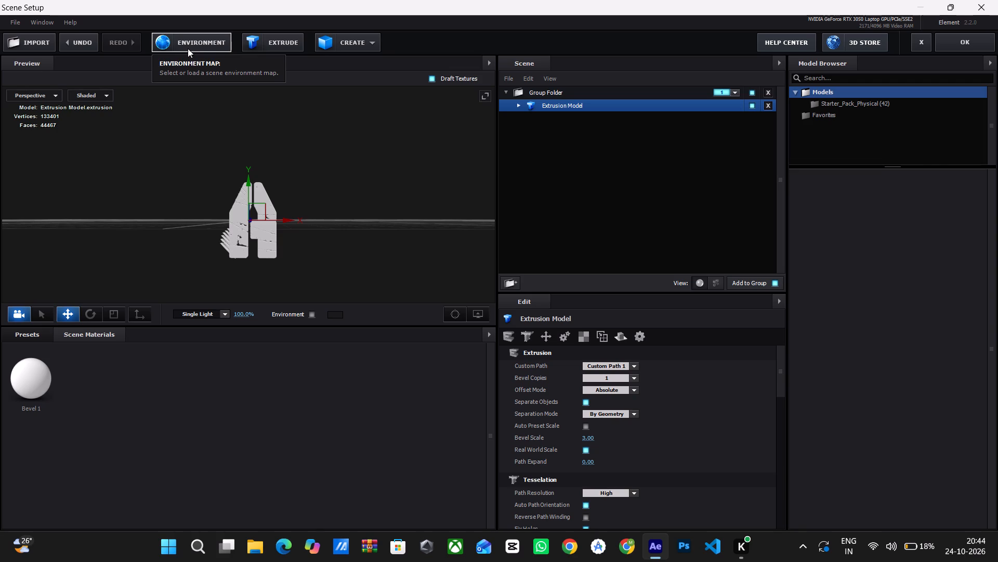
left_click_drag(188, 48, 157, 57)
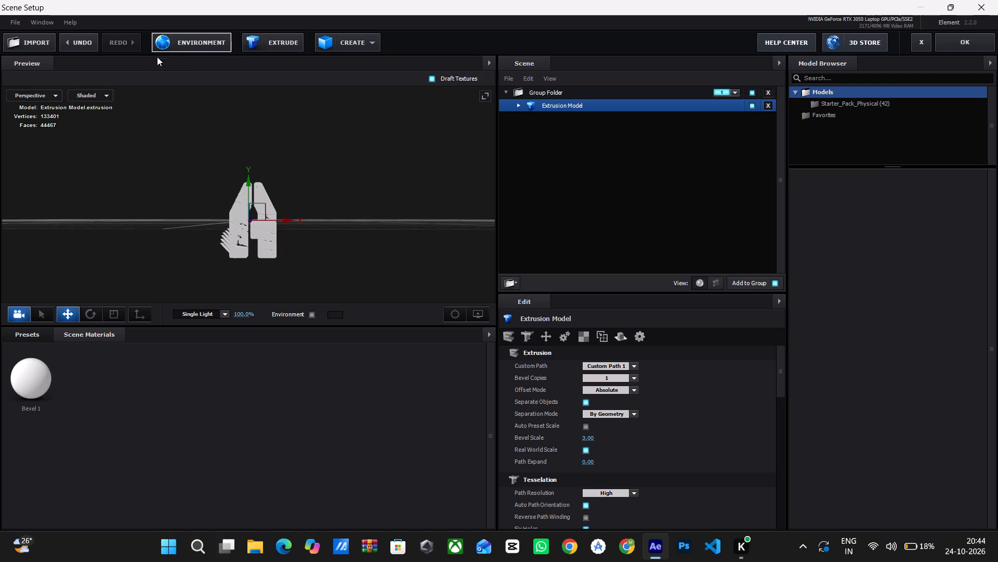
Examine the extruded letter model from several angles and review the preview's camera view and shading mode options, keeping Perspective and Shaded.
left_click_drag(157, 57, 139, 68)
left_click(264, 231)
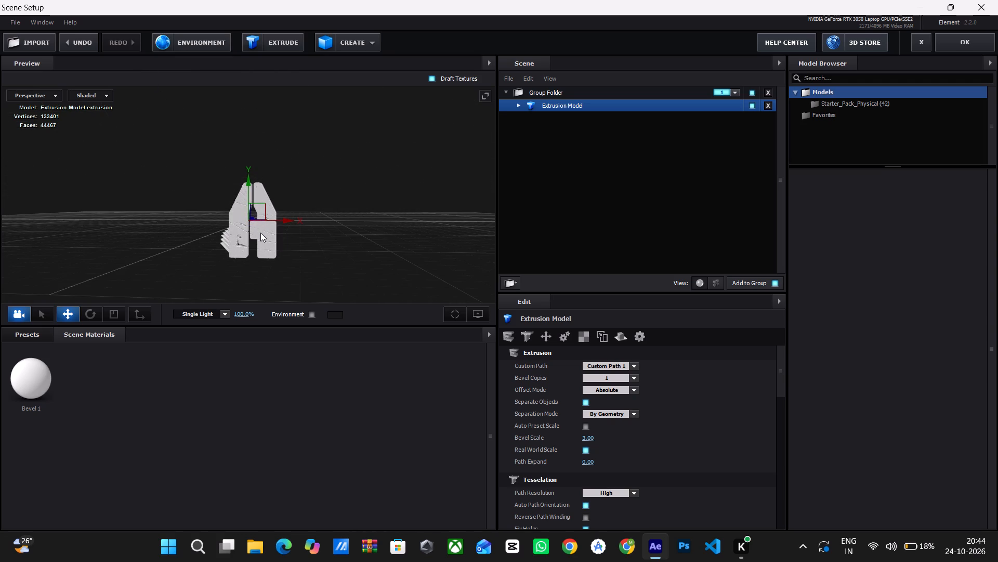
left_click_drag(254, 247, 238, 265)
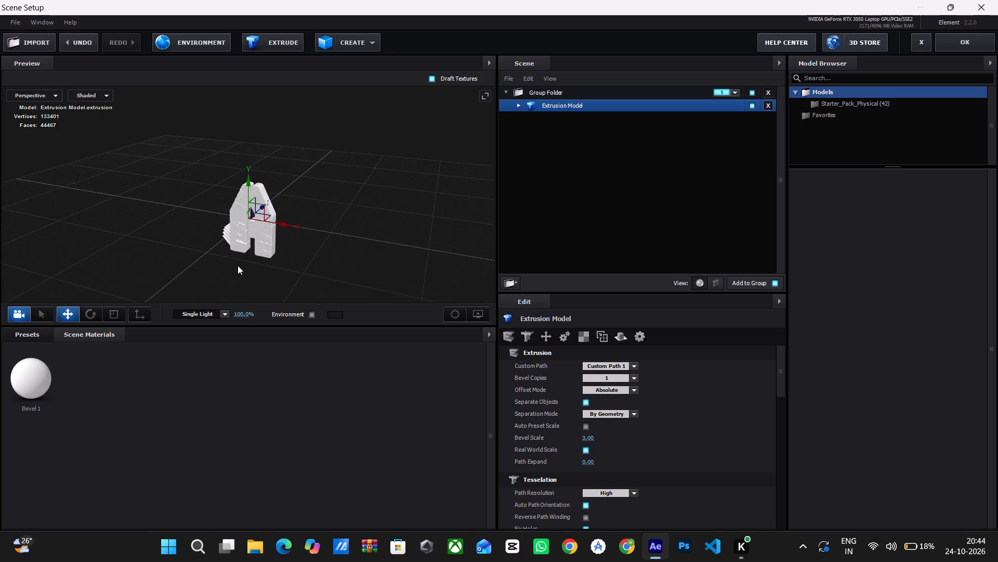
left_click_drag(238, 265, 265, 261)
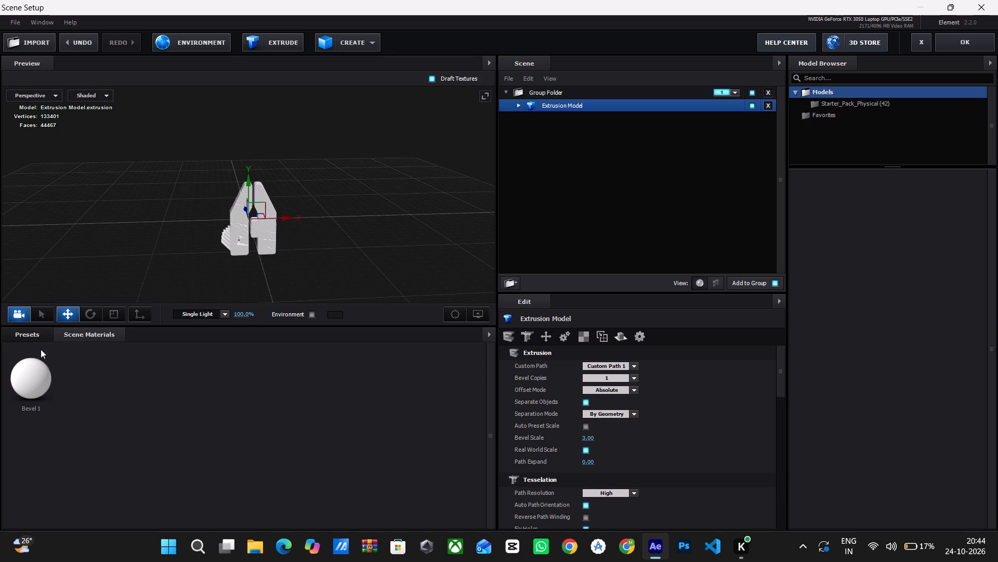
left_click(55, 94)
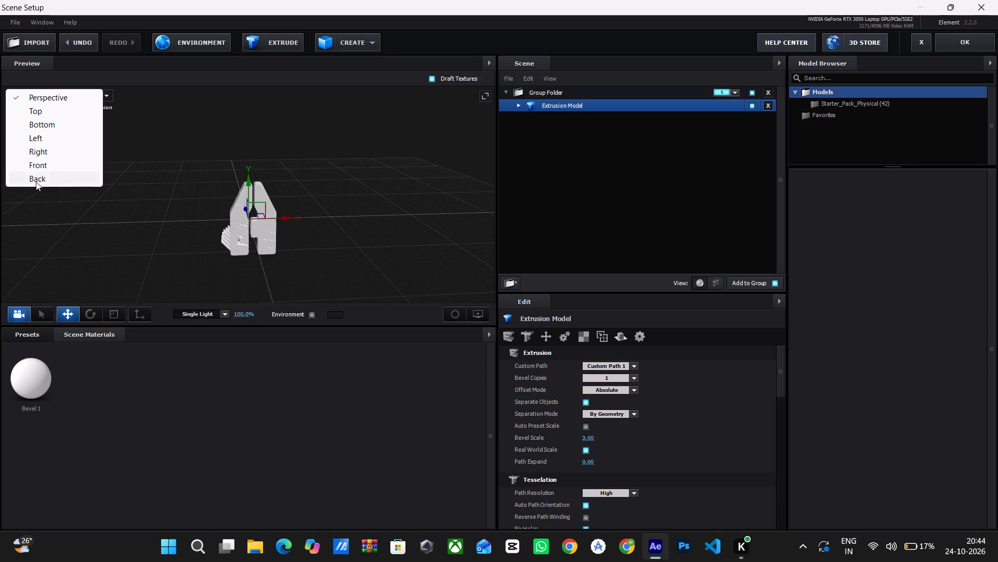
left_click(118, 164)
left_click(103, 95)
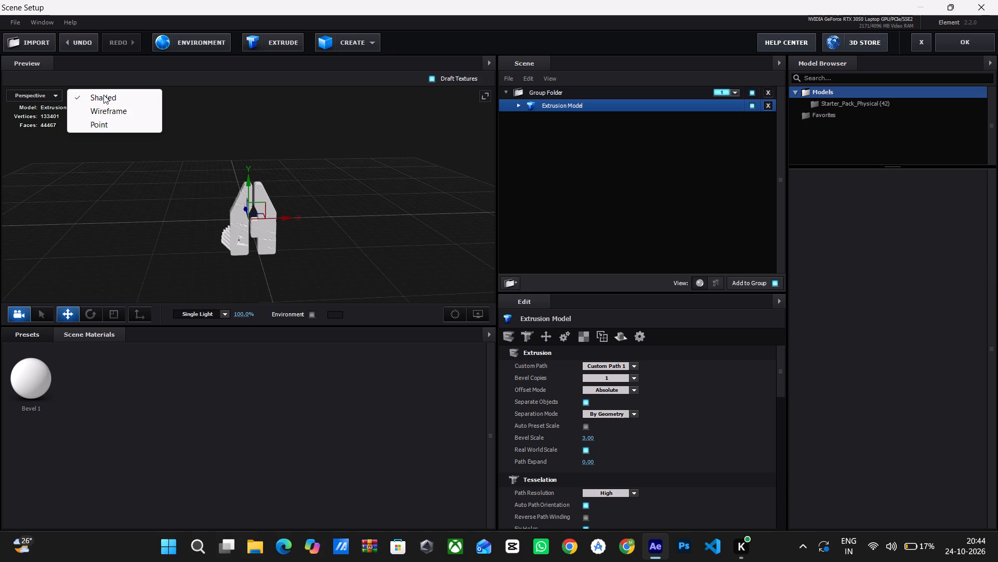
left_click(103, 95)
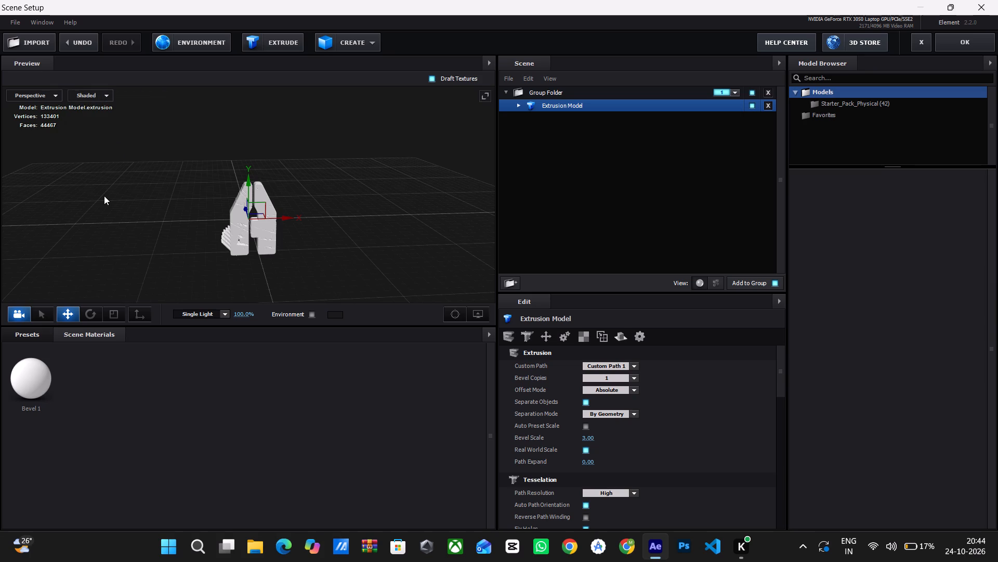
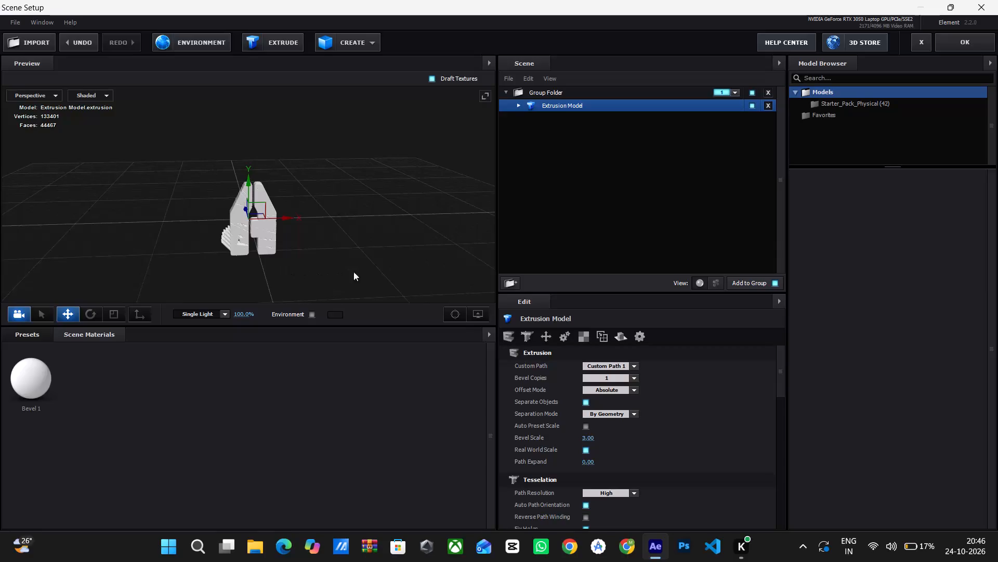
Shift the extruded letter model slightly backward along its Z axis.
left_click_drag(338, 258, 405, 266)
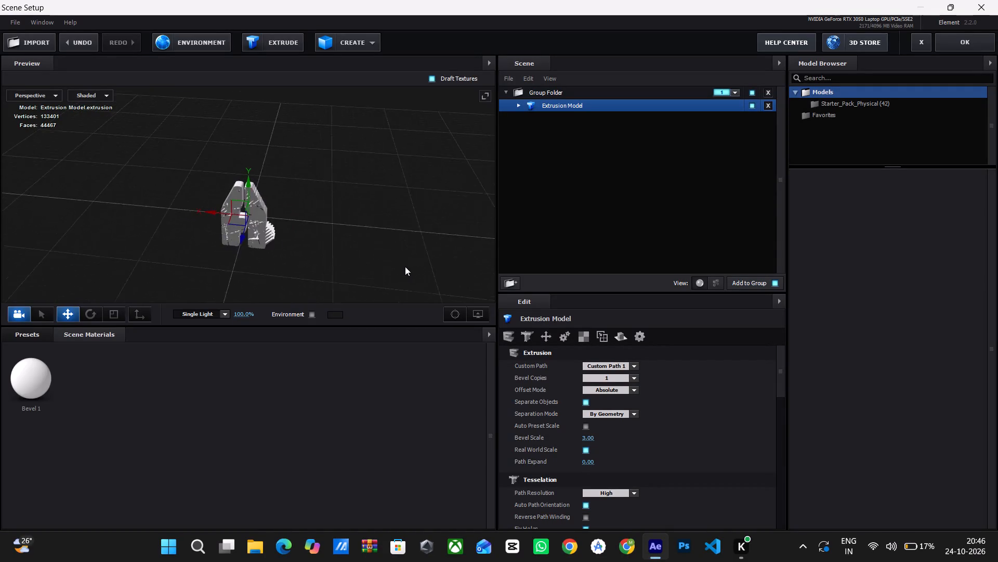
left_click_drag(405, 266, 447, 263)
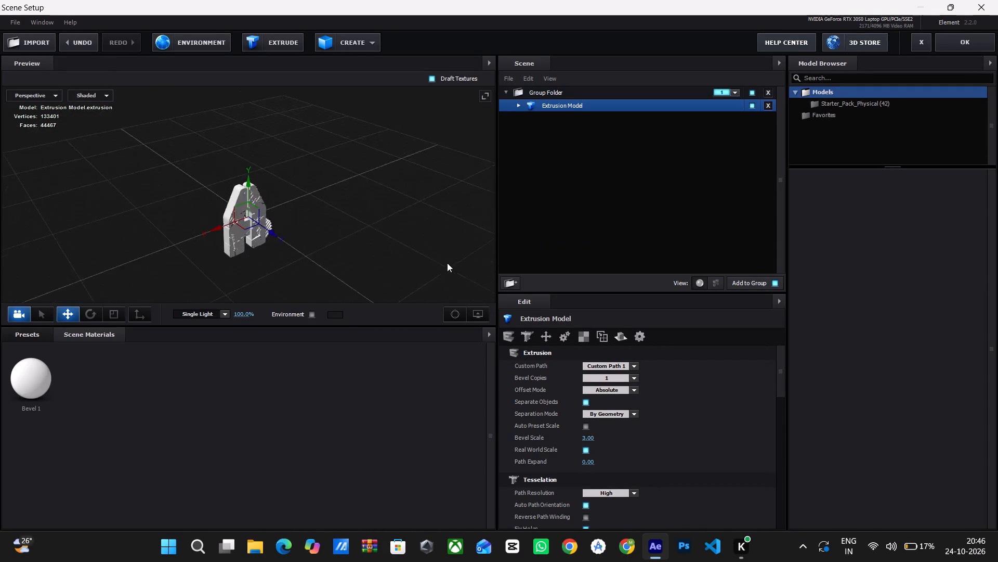
left_click_drag(447, 263, 417, 251)
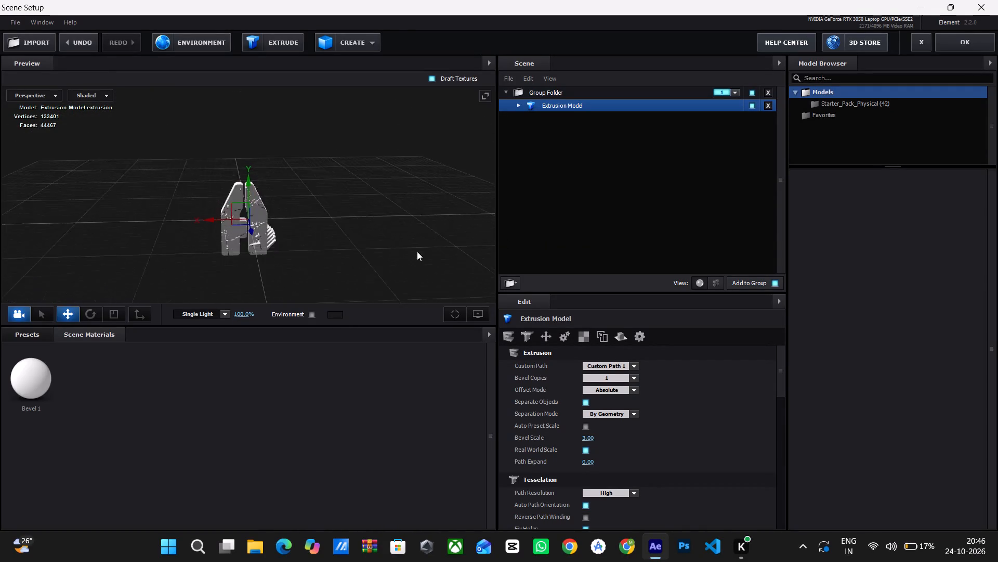
left_click_drag(417, 251, 469, 252)
left_click(477, 252)
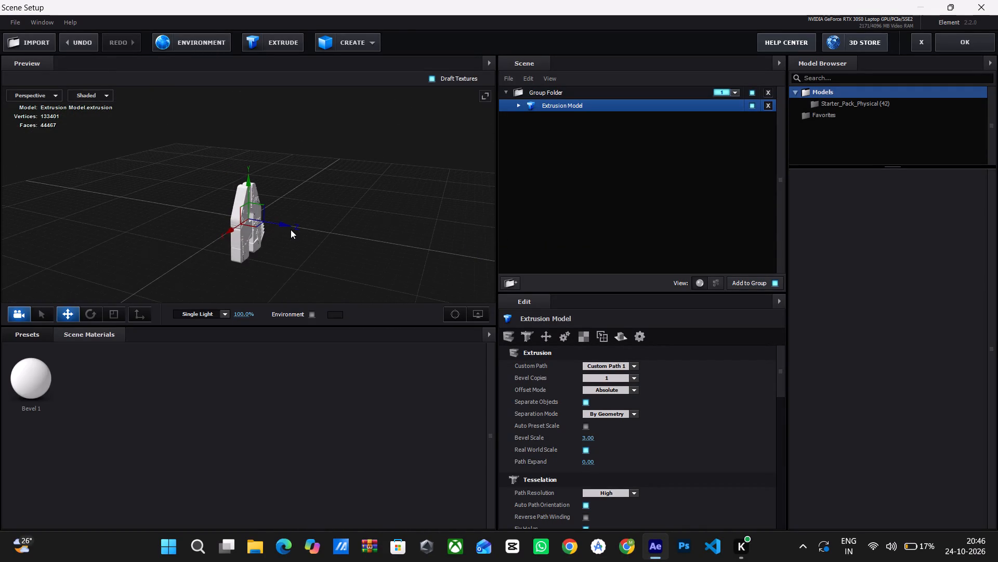
left_click_drag(290, 227, 297, 229)
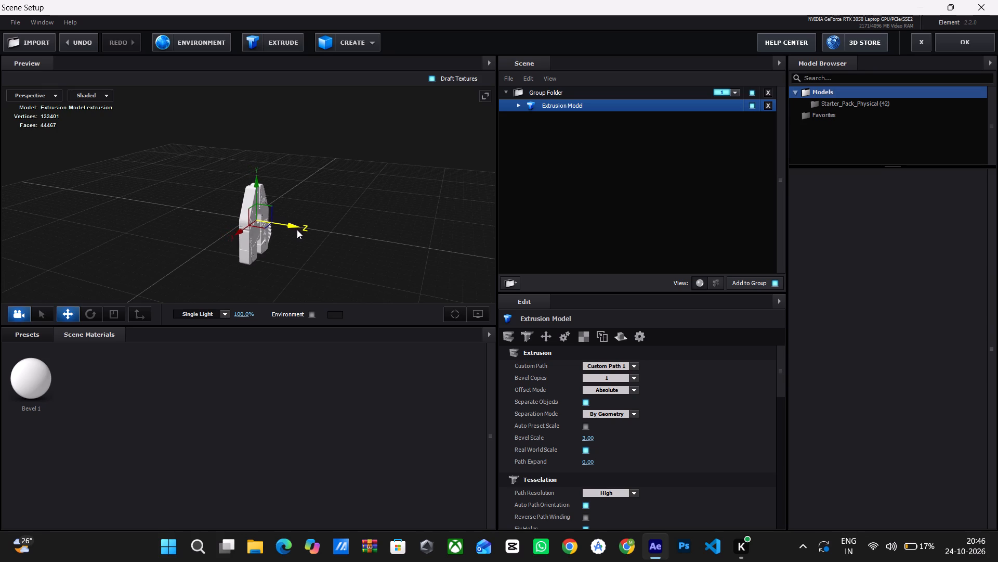
left_click_drag(297, 229, 283, 229)
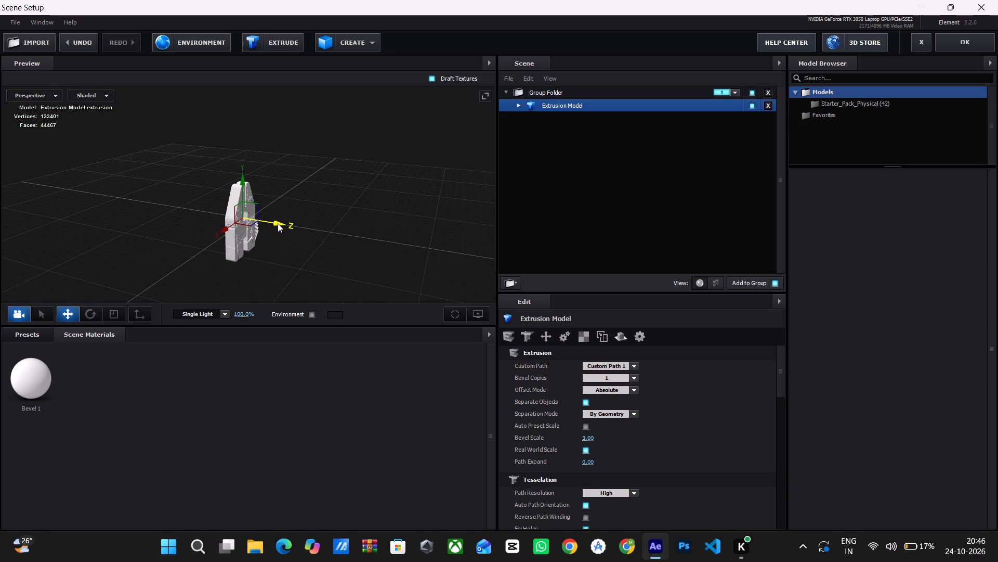
Switch the preview's transform mode to scaling for the extruded letter model.
key("r")
key("r")
key("r")
key("r")
key("r")
key("r")
key("r")
key("r")
key("r")
key("r")
key("r")
key("r")
key("r")
key("r")
key("r")
key("r")
key("r")
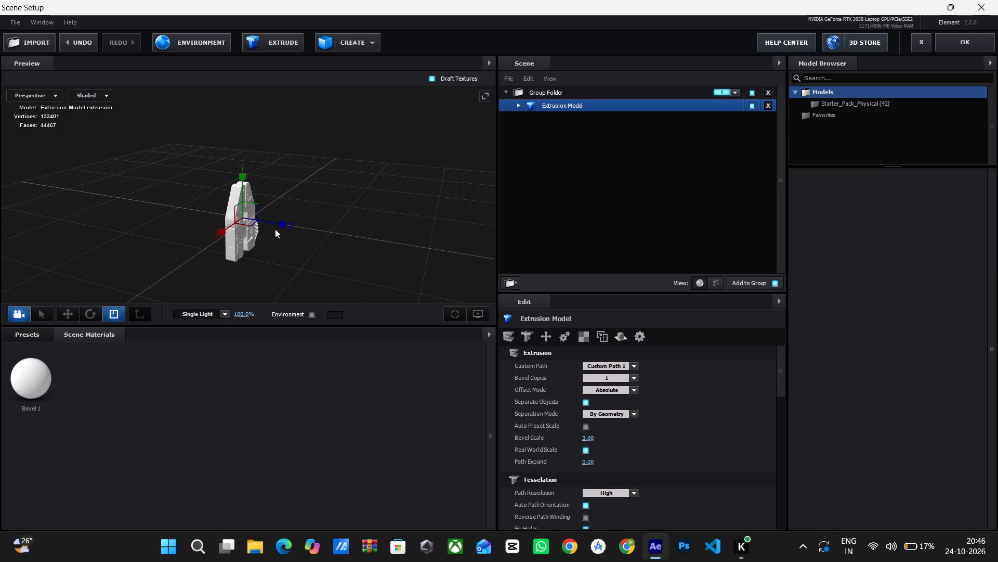
key("r")
key("r")
key("r")
key("r")
key("r")
key("r")
key("r")
key("r")
key("r")
key("r")
key("r")
key("r")
key("r")
key("r")
key("r")
key("r")
key("r")
key("r")
key("r")
key("r")
key("r")
key("r")
key("r")
key("r")
key("r")
key("r")
key("r")
key("r")
key("r")
key("r")
key("r")
key("r")
key("r")
left_click_drag(298, 232, 314, 236)
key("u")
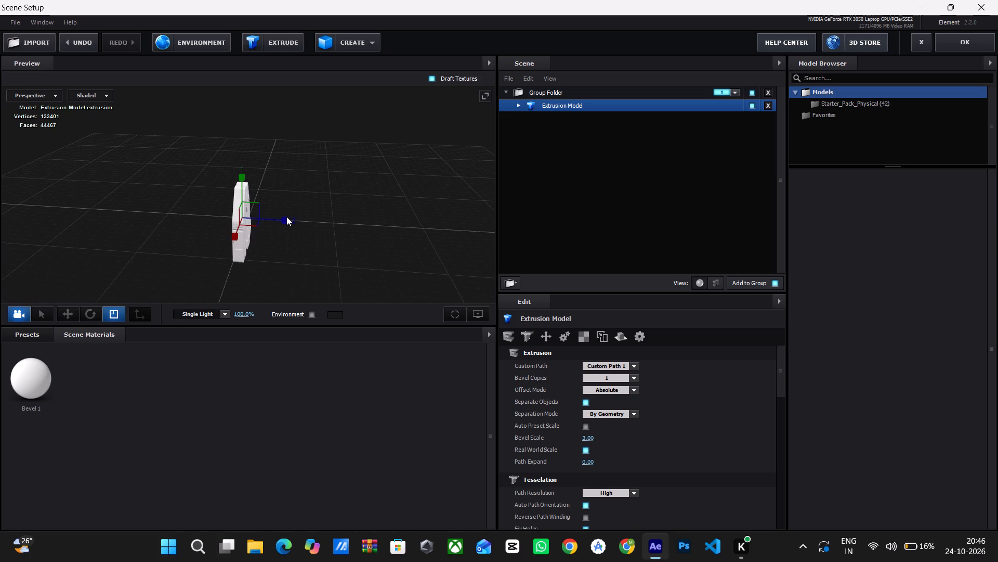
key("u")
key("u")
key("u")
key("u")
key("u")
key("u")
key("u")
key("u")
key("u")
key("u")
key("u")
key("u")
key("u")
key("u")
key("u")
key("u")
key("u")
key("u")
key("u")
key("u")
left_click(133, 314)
Scale the extruded letter model along its Z axis only, giving the letter a moderately thicker depth.
left_click_drag(273, 217, 283, 220)
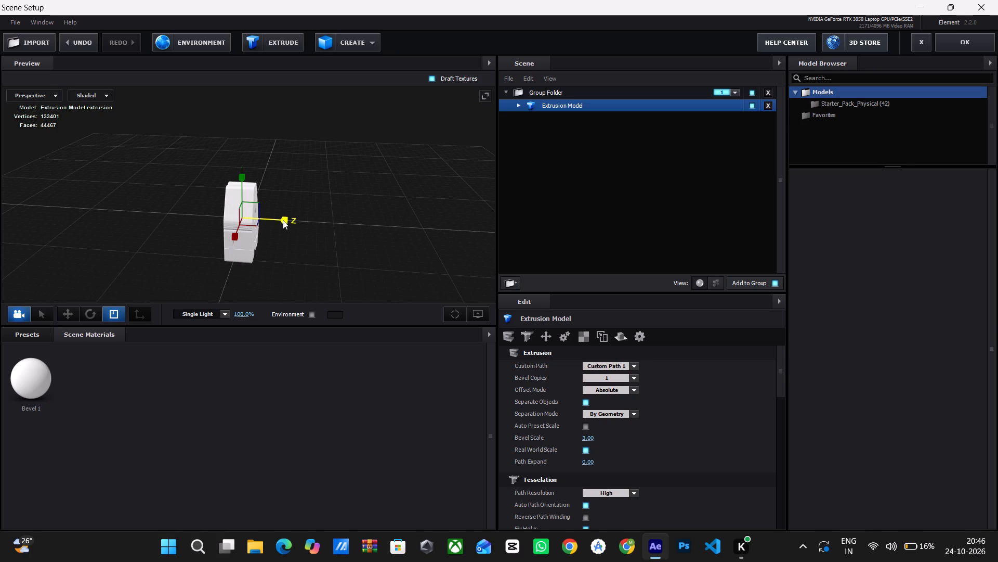
left_click_drag(283, 220, 277, 223)
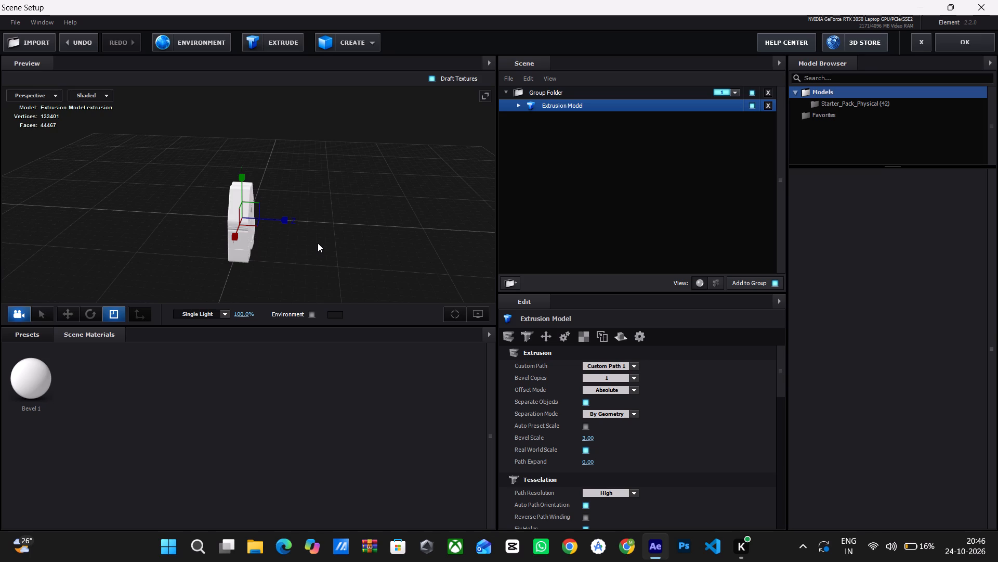
Examine the thickened letter model from several angles in the preview.
left_click_drag(318, 244, 400, 234)
left_click_drag(404, 232, 408, 231)
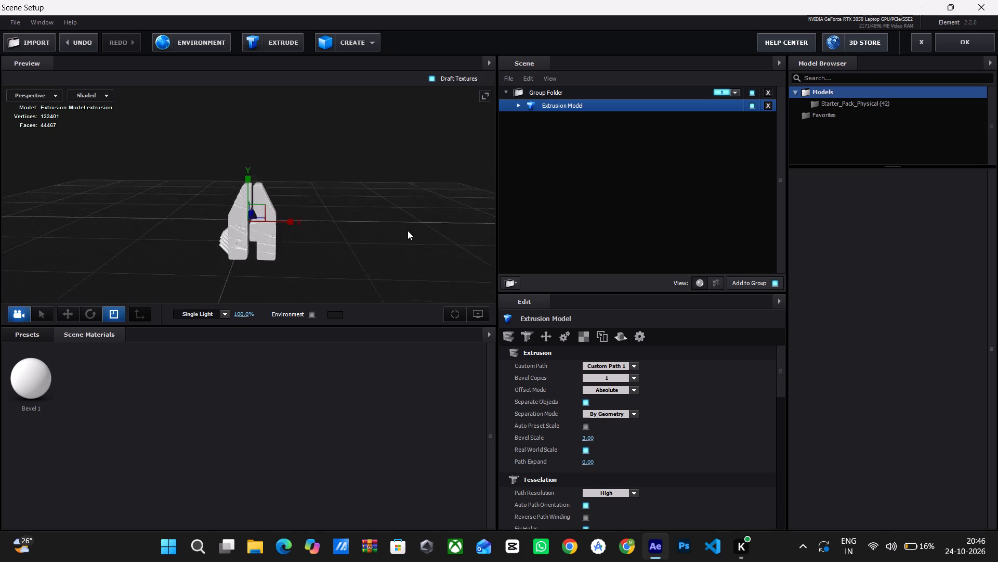
left_click_drag(408, 231, 342, 216)
left_click_drag(340, 216, 391, 238)
left_click_drag(391, 238, 404, 231)
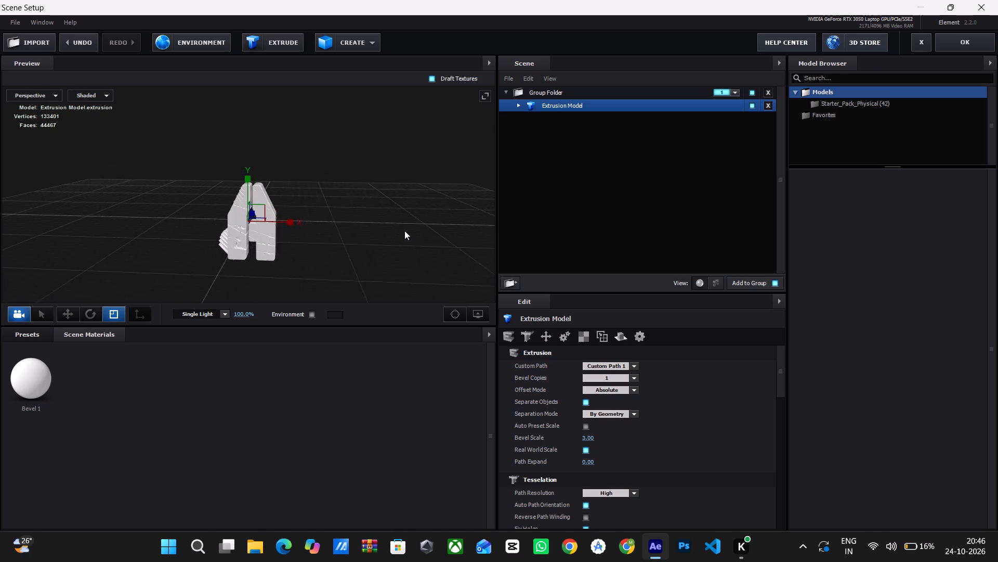
left_click_drag(404, 231, 408, 228)
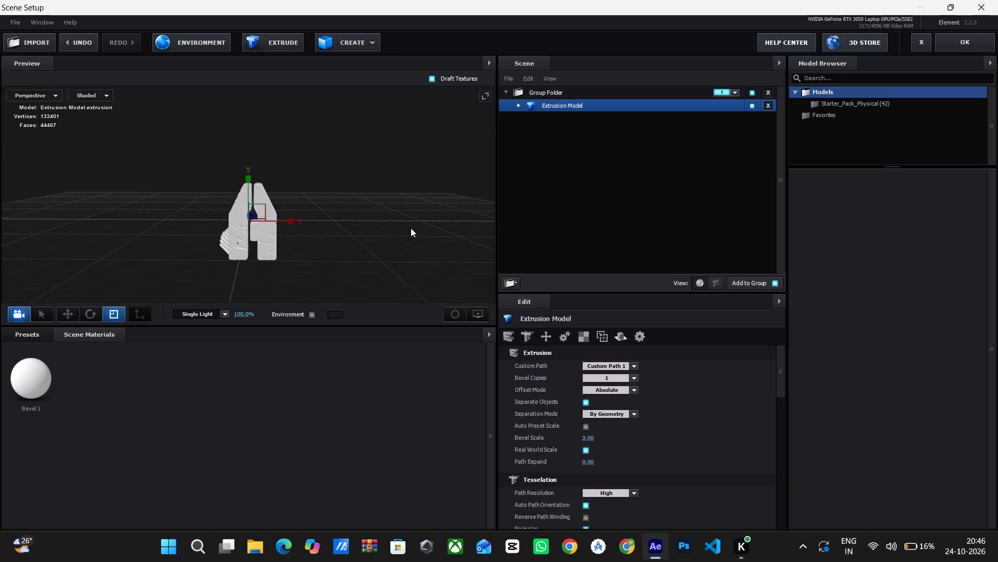
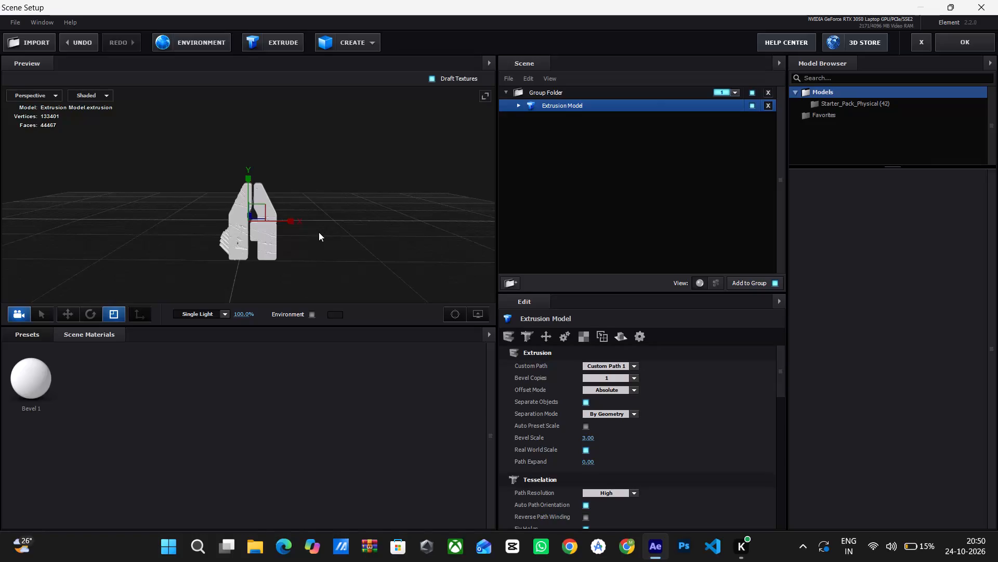
Fit the extruded letter model to the preview and examine it from a near-frontal angle.
left_click(319, 232)
left_click(354, 242)
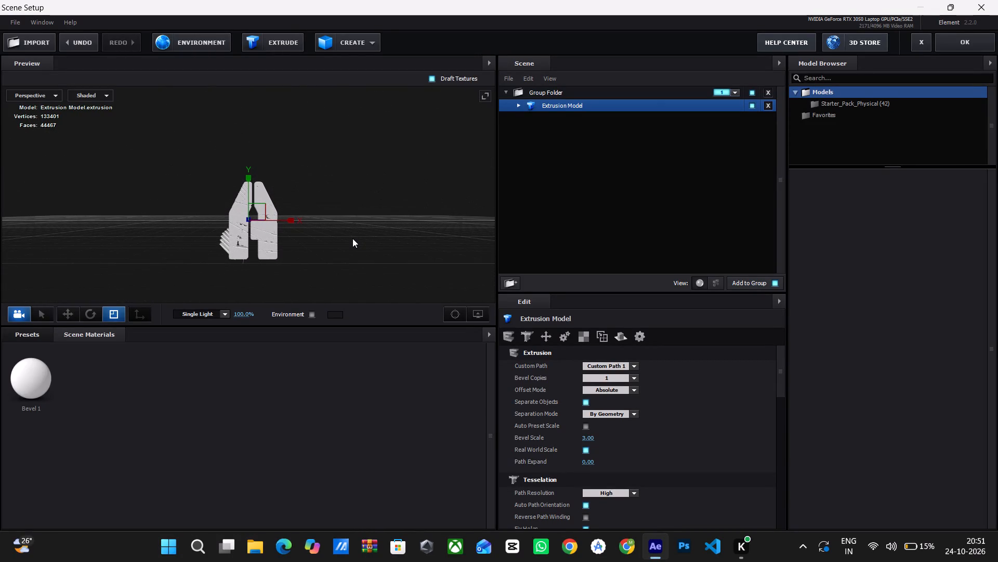
left_click(452, 311)
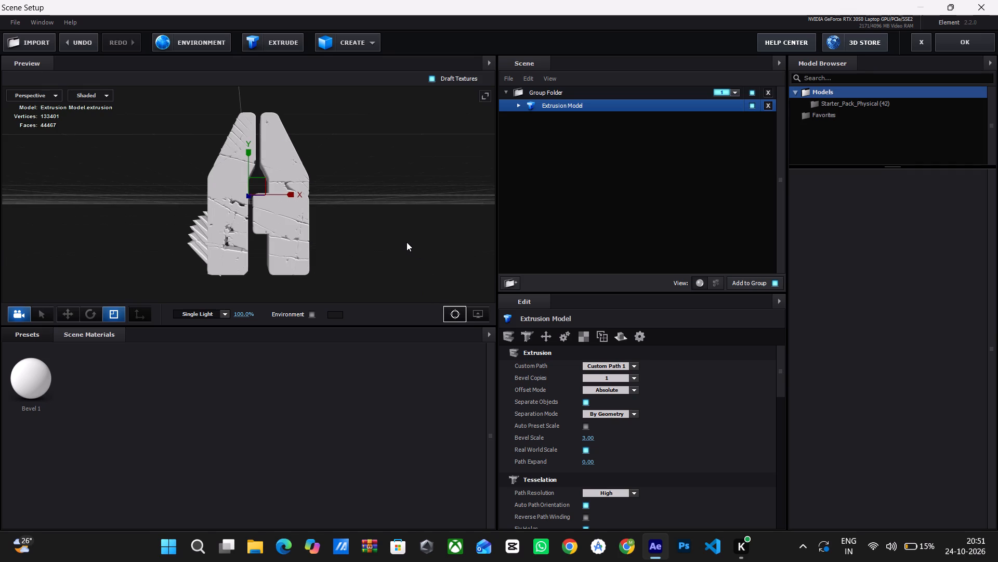
left_click(406, 241)
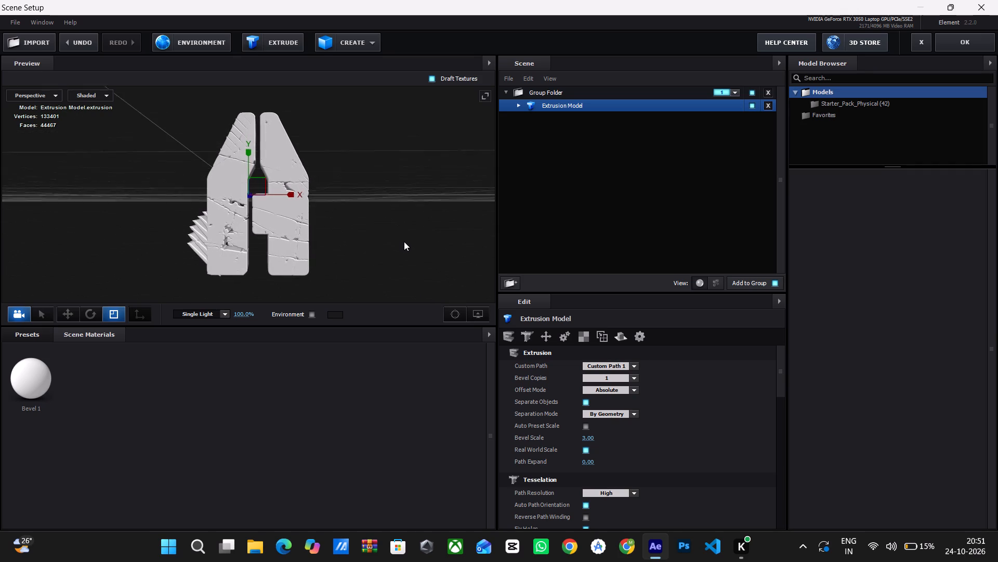
left_click(455, 316)
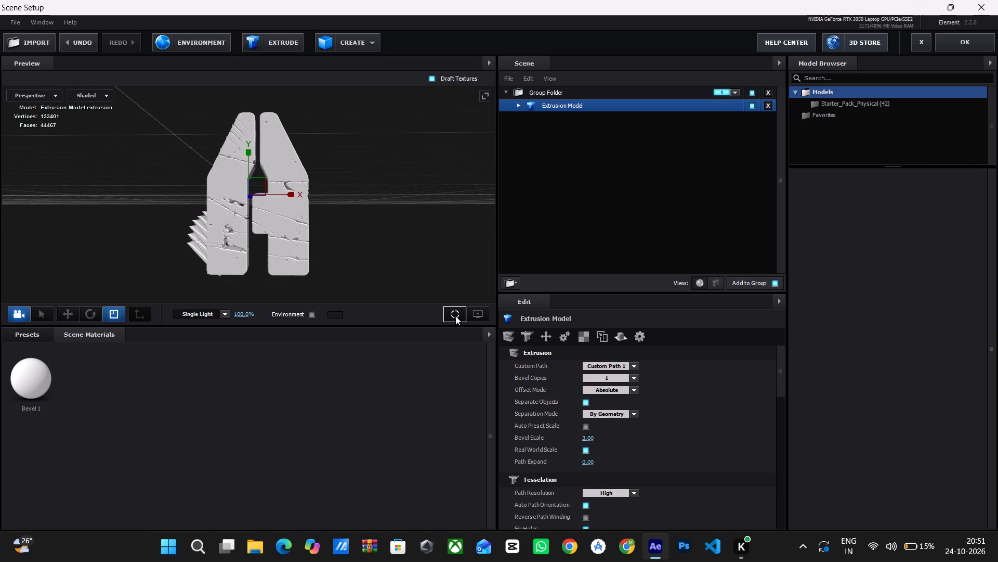
double_click(455, 316)
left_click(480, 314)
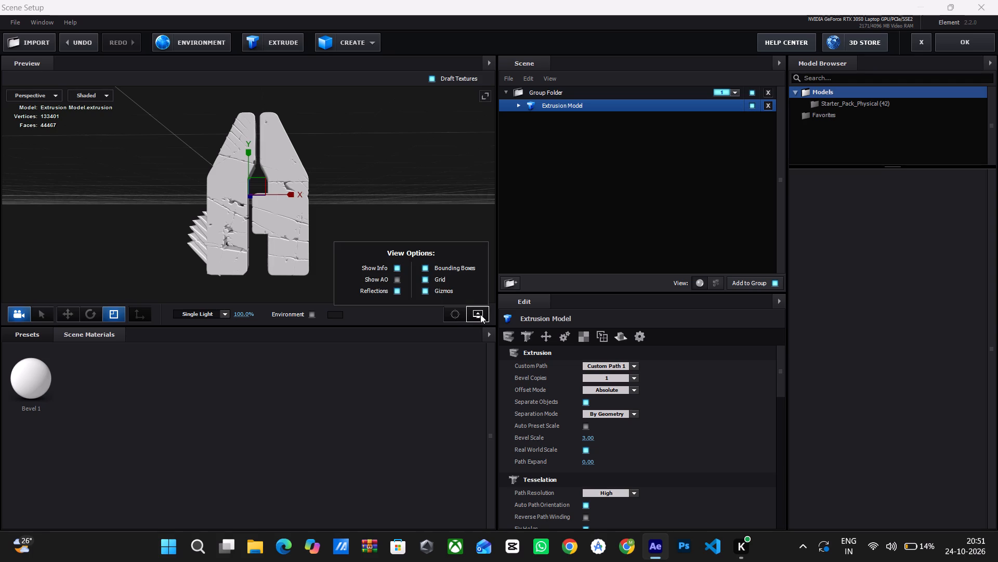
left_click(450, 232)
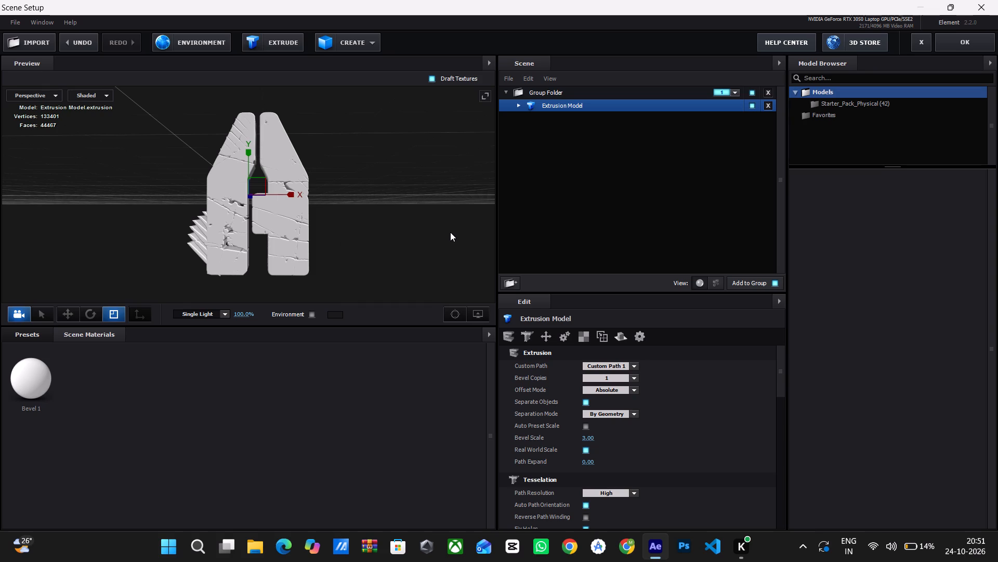
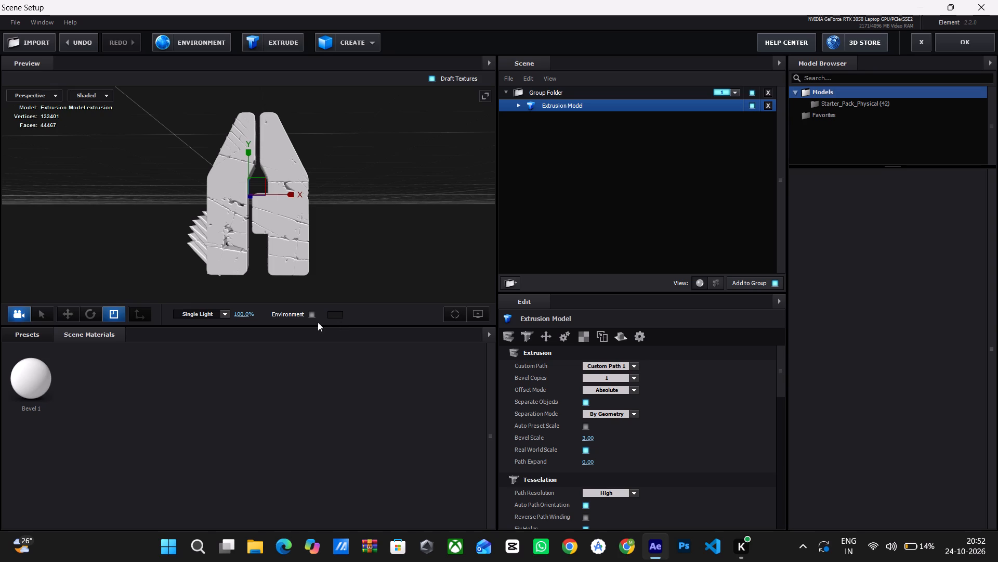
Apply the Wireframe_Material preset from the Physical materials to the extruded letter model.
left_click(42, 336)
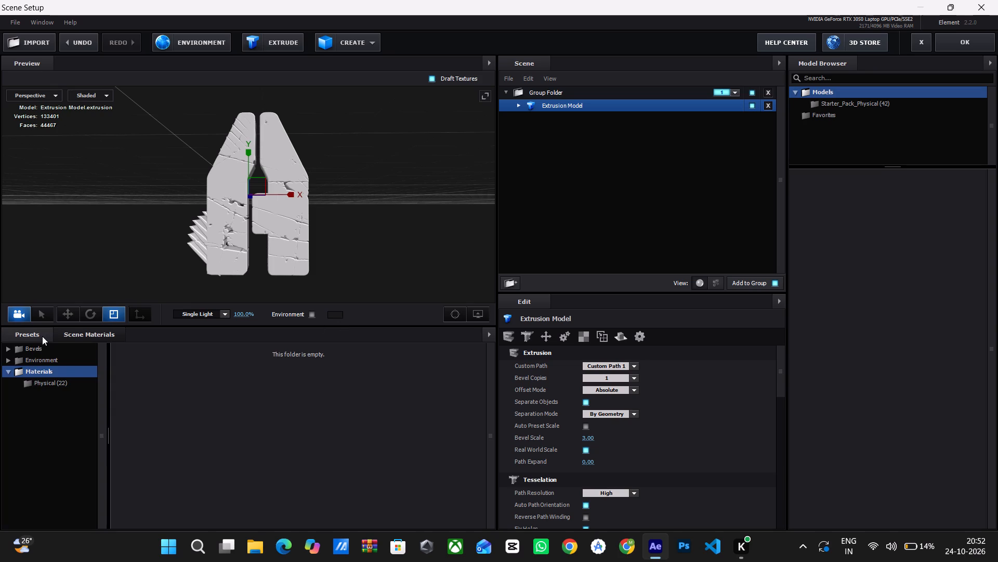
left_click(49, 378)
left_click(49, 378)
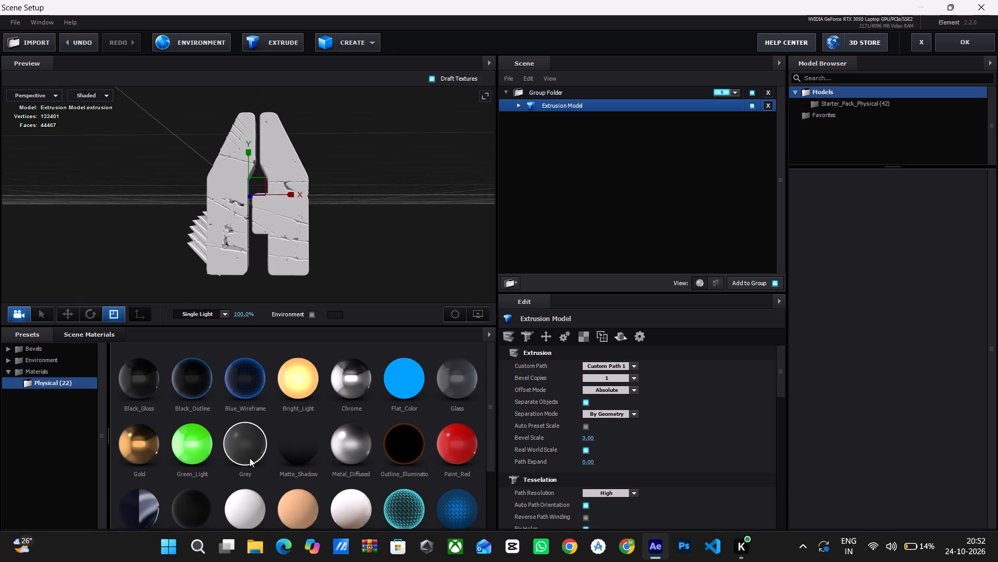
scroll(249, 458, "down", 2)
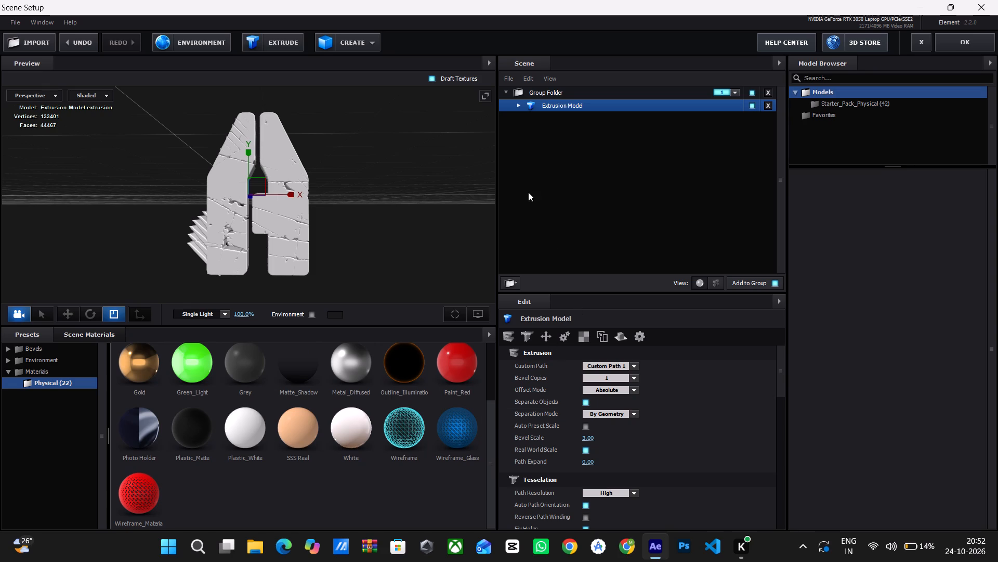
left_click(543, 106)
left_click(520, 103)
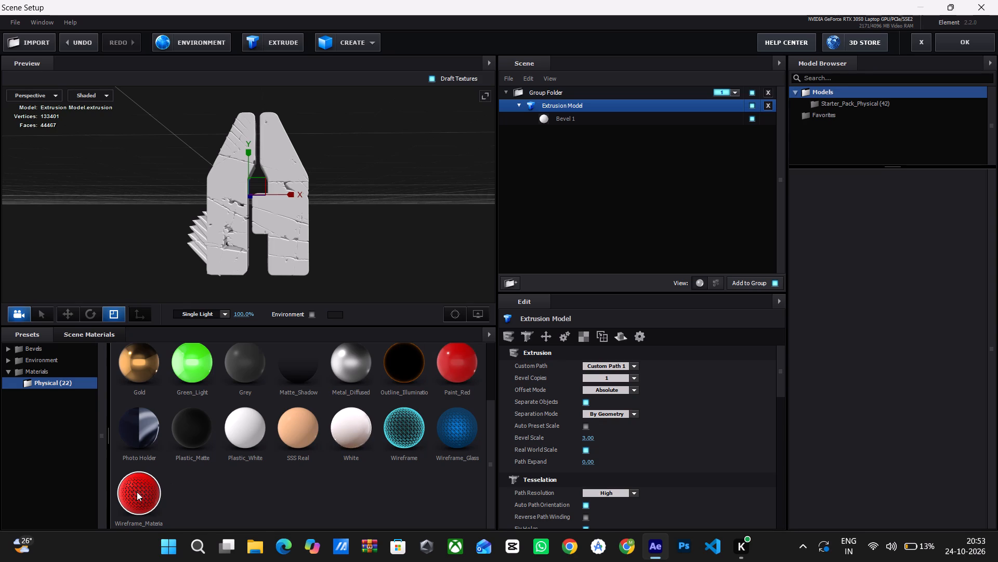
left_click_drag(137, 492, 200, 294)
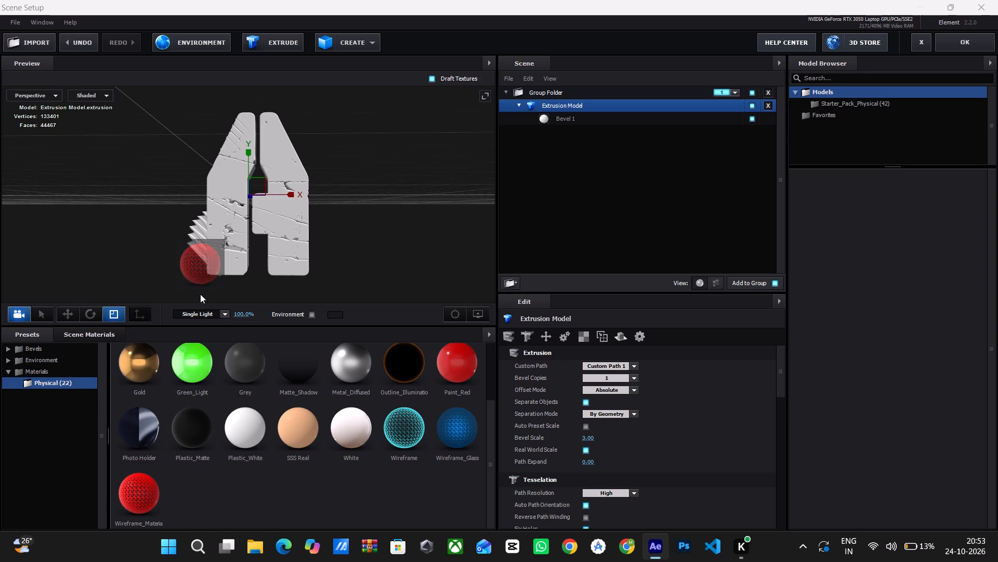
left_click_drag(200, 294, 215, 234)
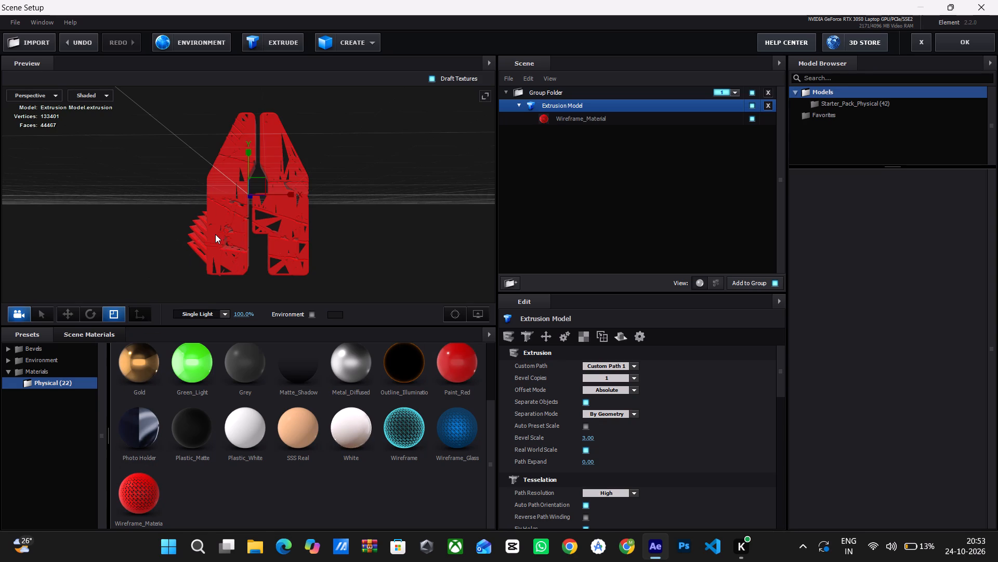
Replace the extruded letter model's material with the Paint_Red preset.
scroll(248, 246, "right", 1)
left_click_drag(248, 246, 169, 247)
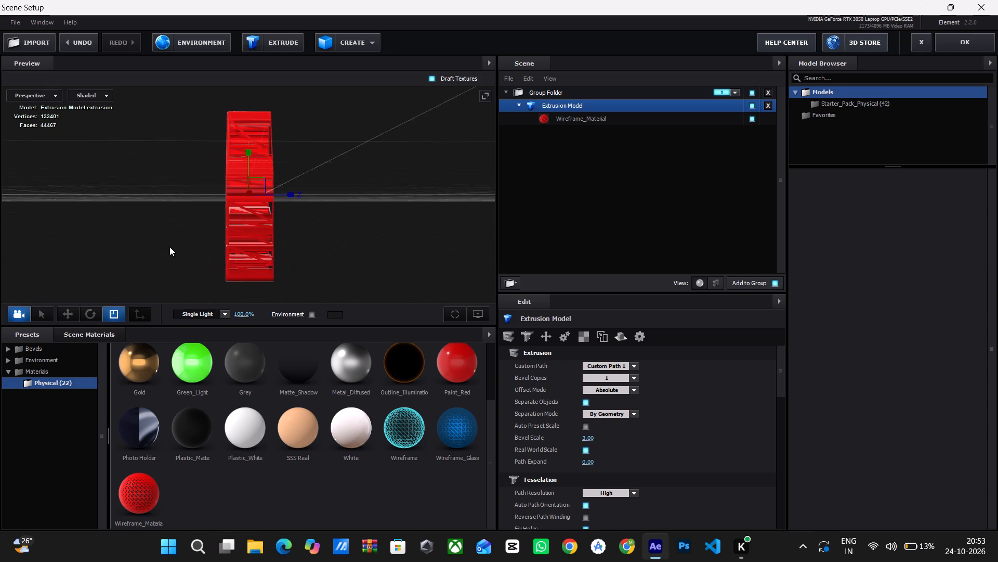
left_click_drag(169, 247, 226, 268)
left_click(226, 268)
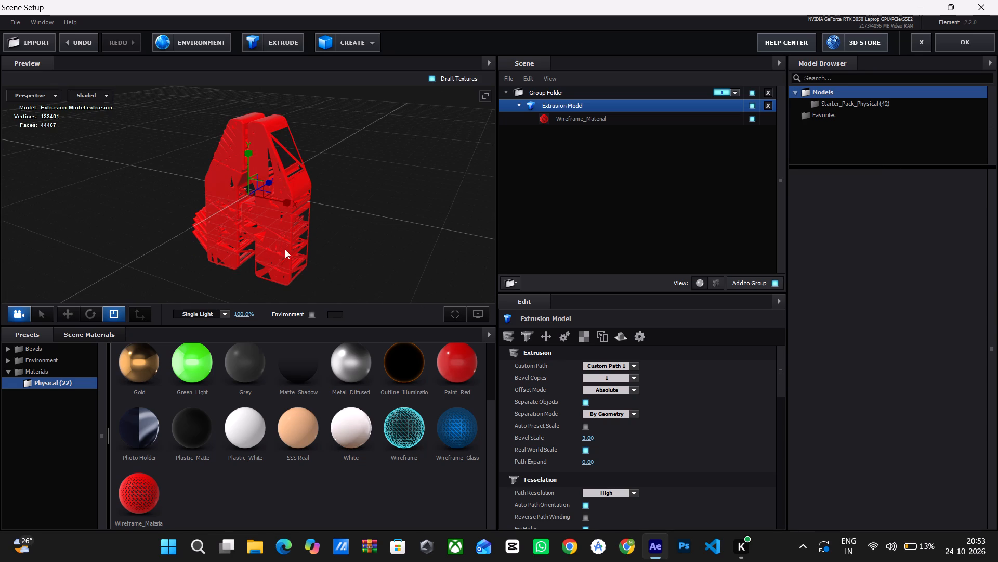
left_click_drag(293, 249, 322, 220)
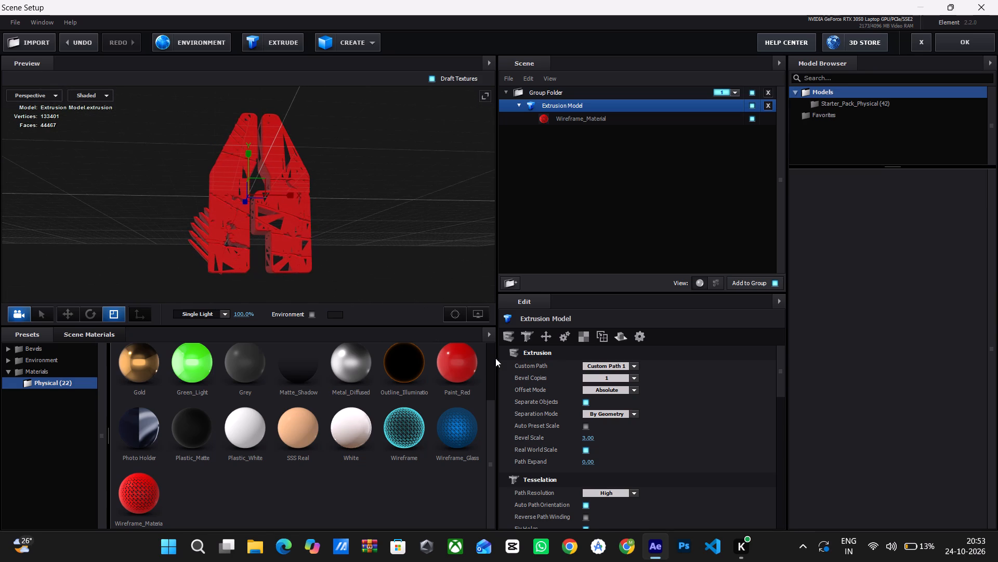
left_click_drag(460, 356, 269, 228)
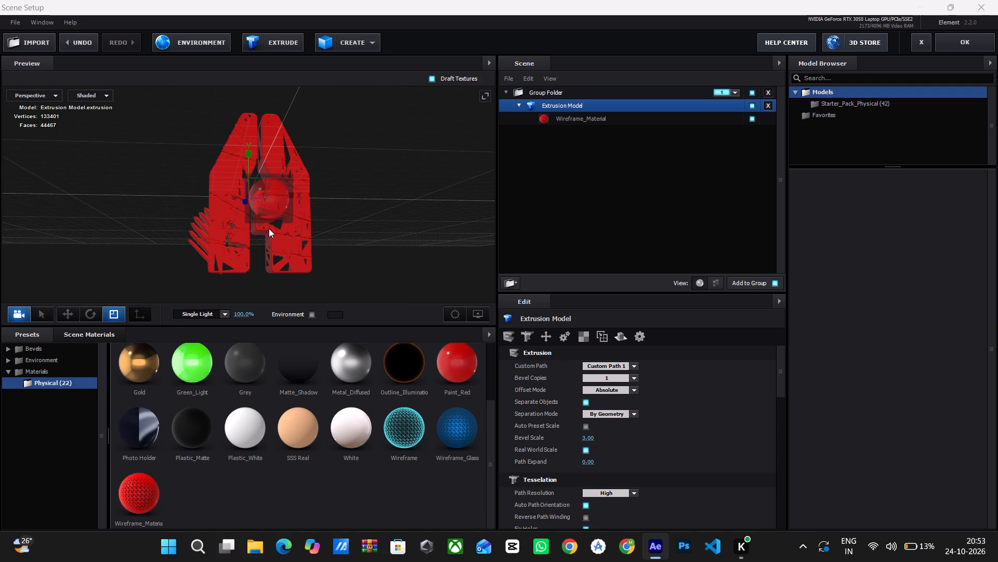
left_click_drag(269, 228, 269, 227)
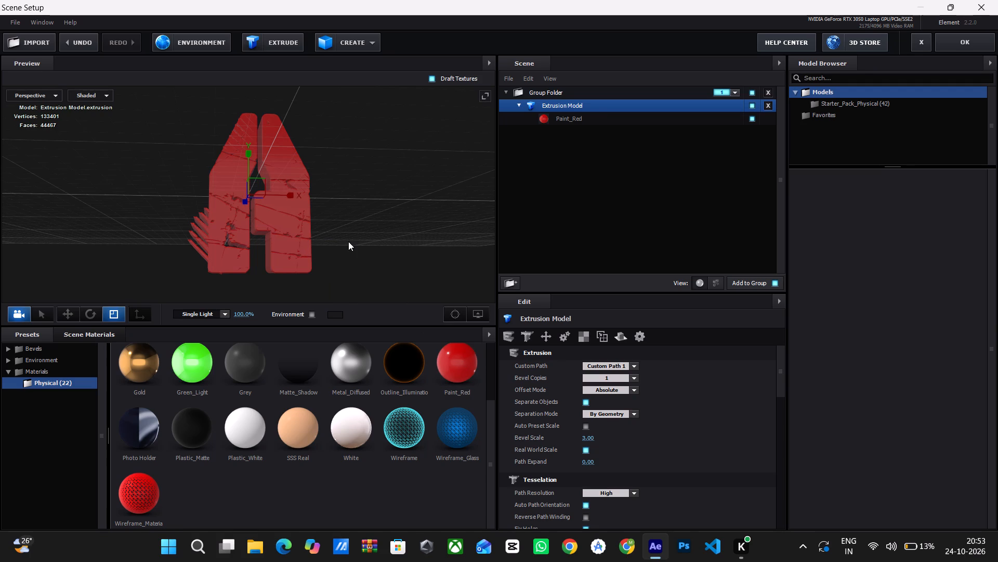
Examine the Paint_Red finish on the letter model's front, sides and top from several angles.
left_click_drag(369, 236, 317, 261)
left_click_drag(370, 249, 375, 249)
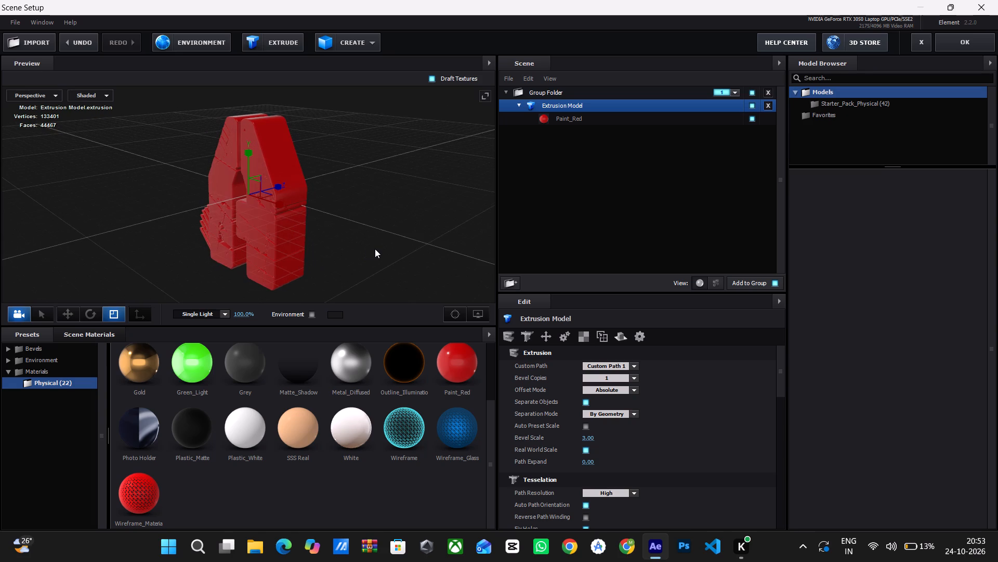
left_click(375, 249)
left_click_drag(375, 249, 440, 235)
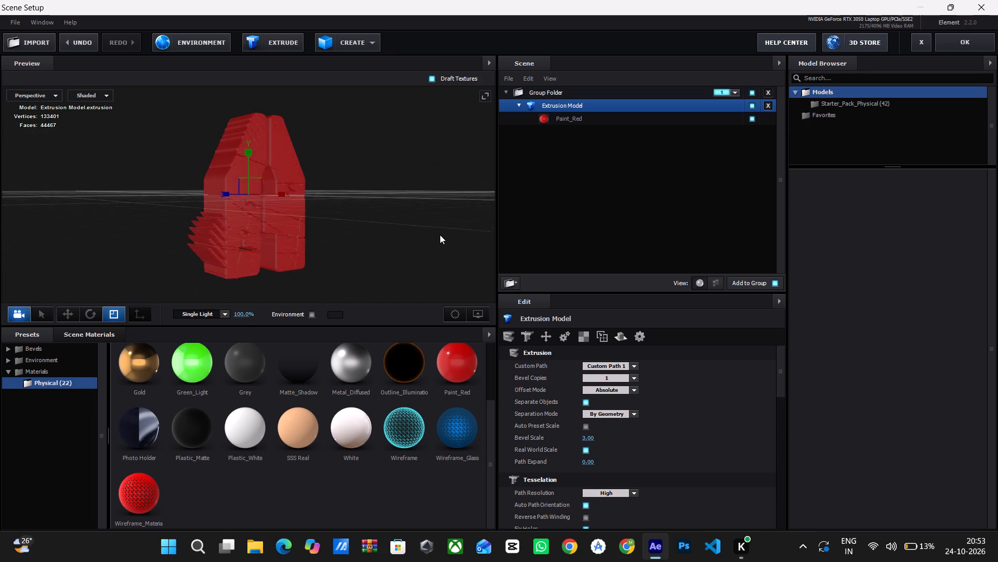
left_click_drag(440, 235, 409, 238)
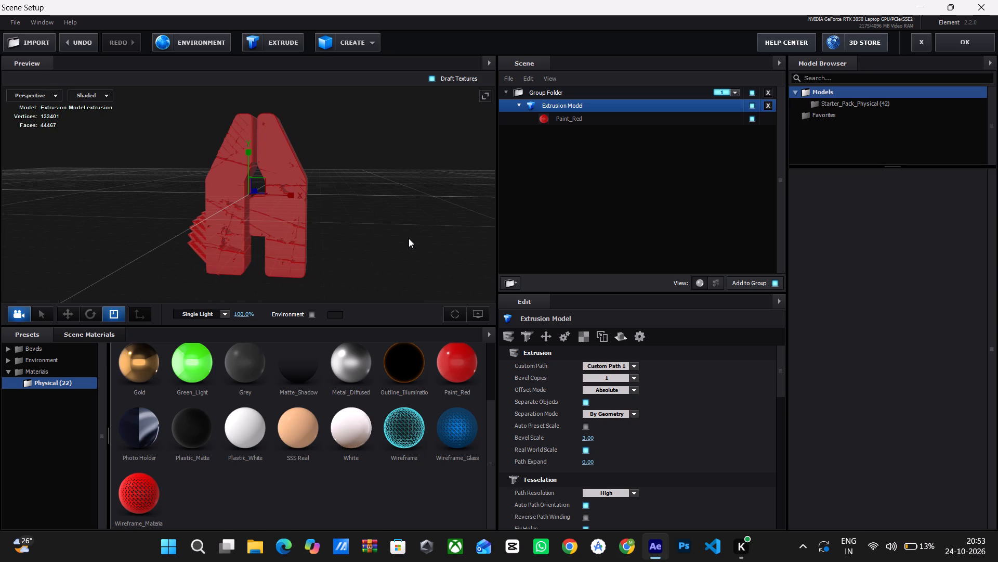
left_click_drag(409, 238, 472, 232)
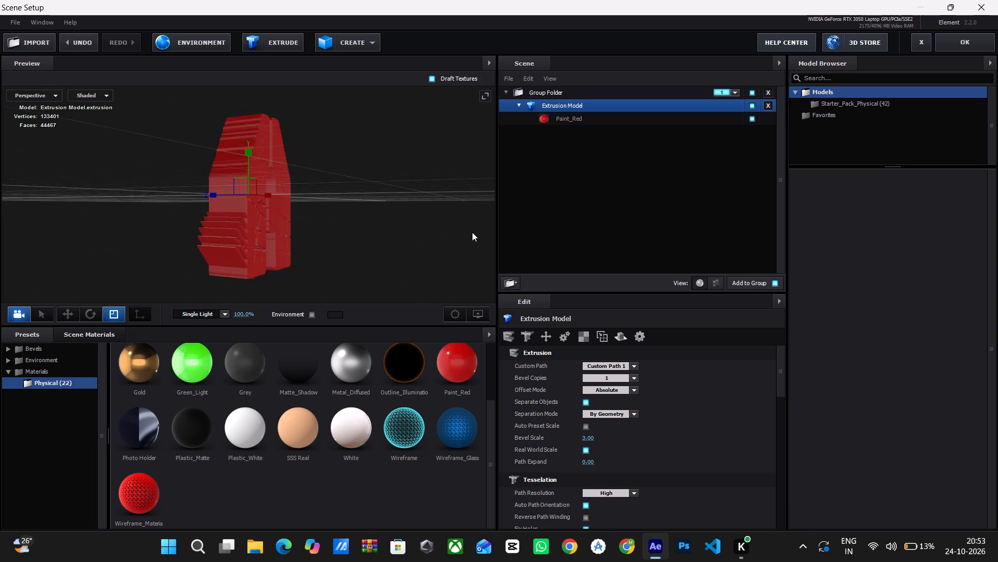
left_click_drag(472, 232, 417, 241)
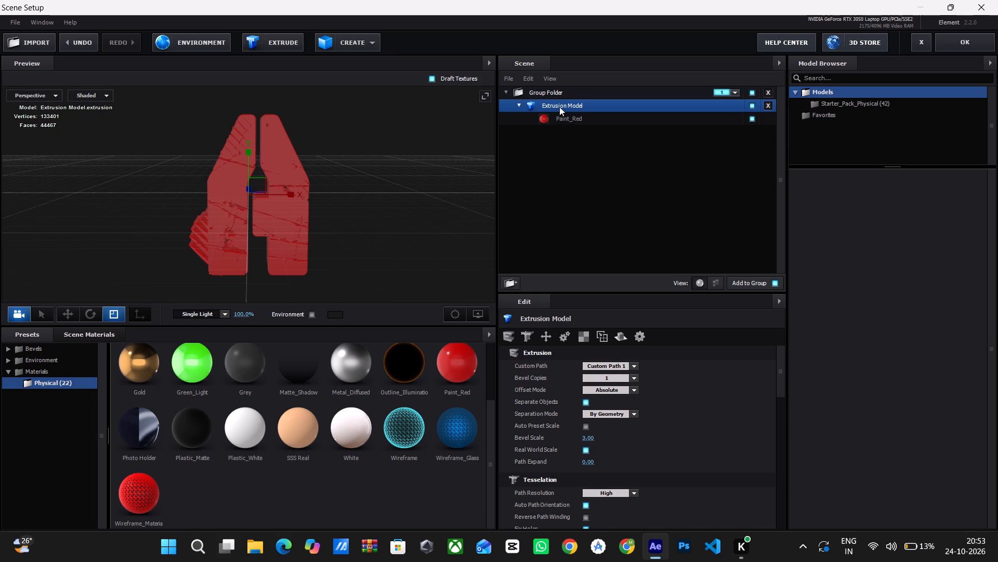
left_click_drag(362, 205, 387, 206)
left_click_drag(387, 206, 434, 212)
left_click_drag(324, 214, 345, 213)
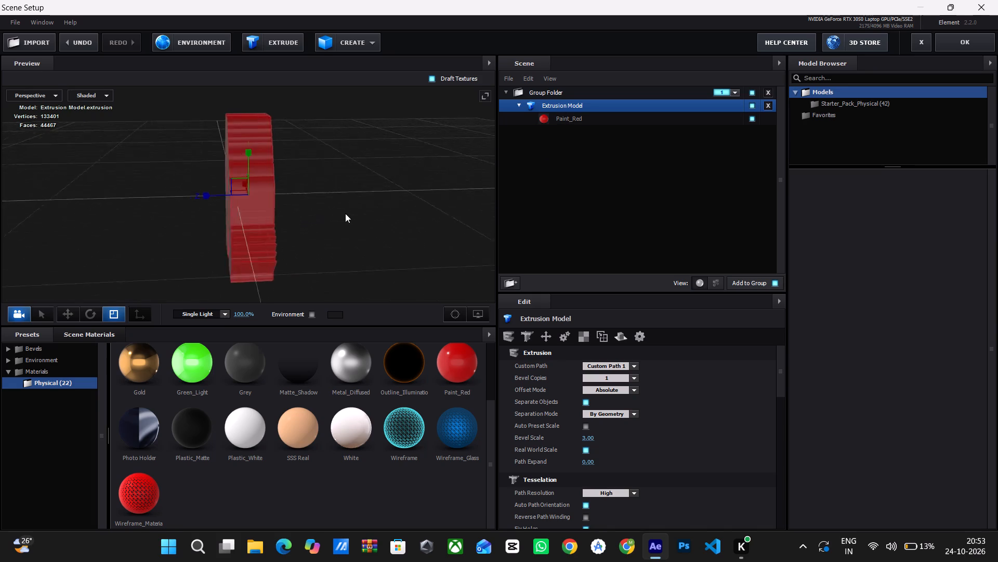
left_click_drag(345, 213, 245, 200)
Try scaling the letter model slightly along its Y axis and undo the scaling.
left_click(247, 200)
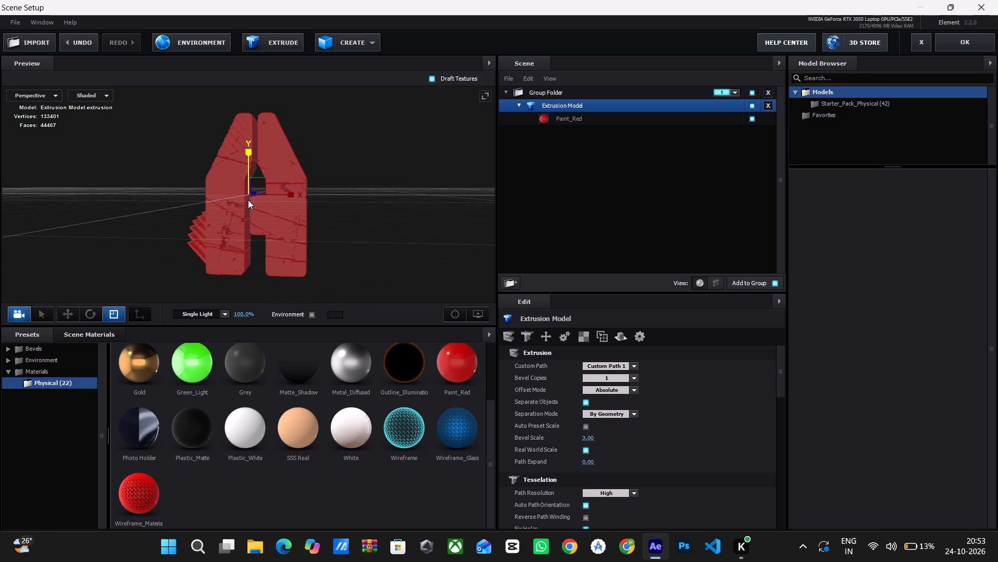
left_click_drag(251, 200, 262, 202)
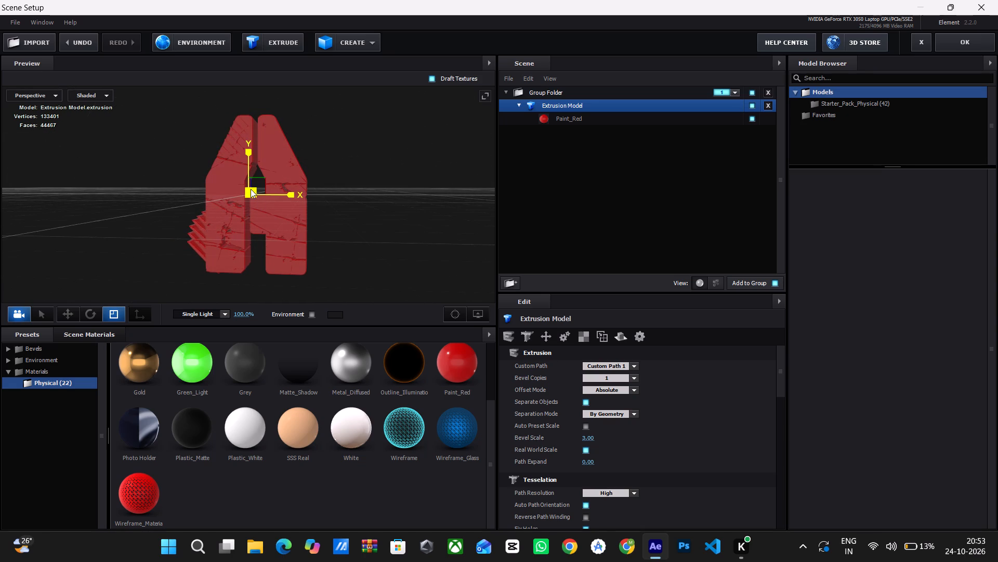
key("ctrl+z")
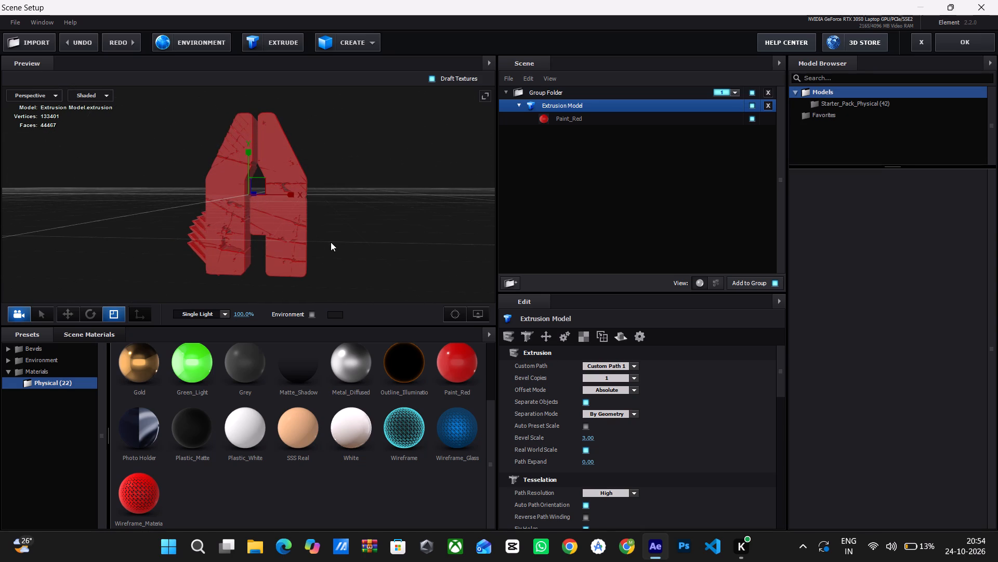
Look through the Physical material presets for other finishes for the letter model.
left_click_drag(331, 242, 336, 245)
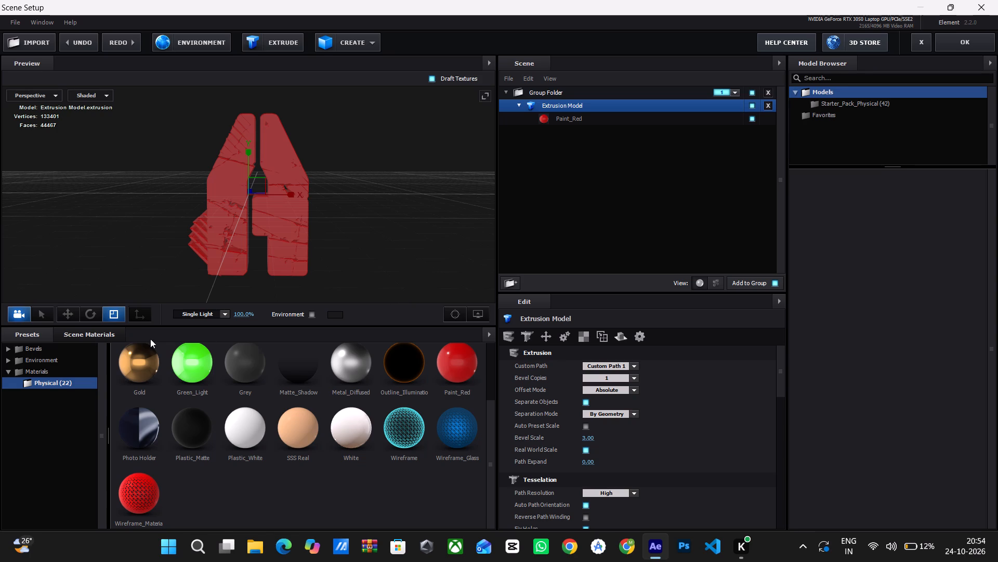
left_click(45, 379)
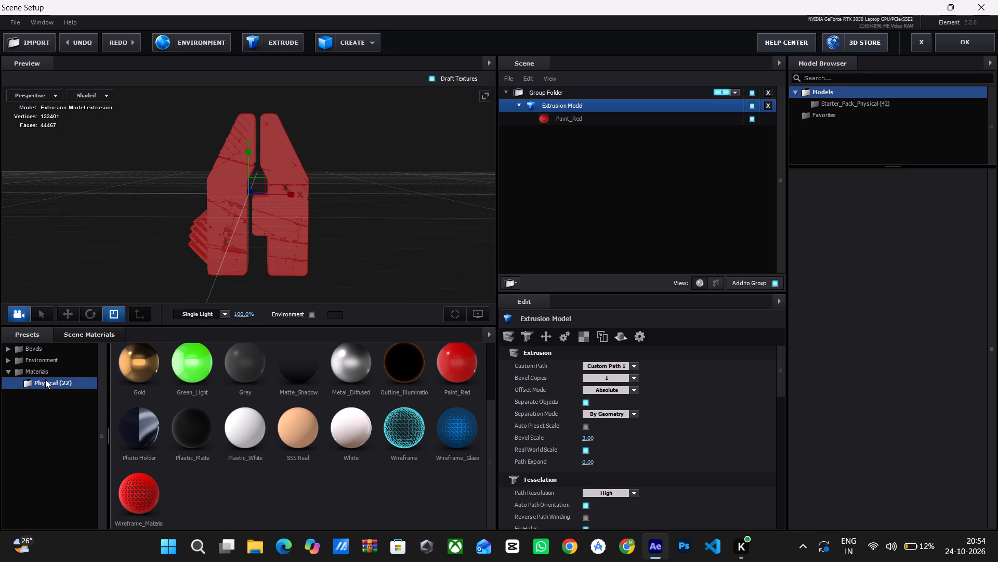
double_click(45, 379)
double_click(45, 379)
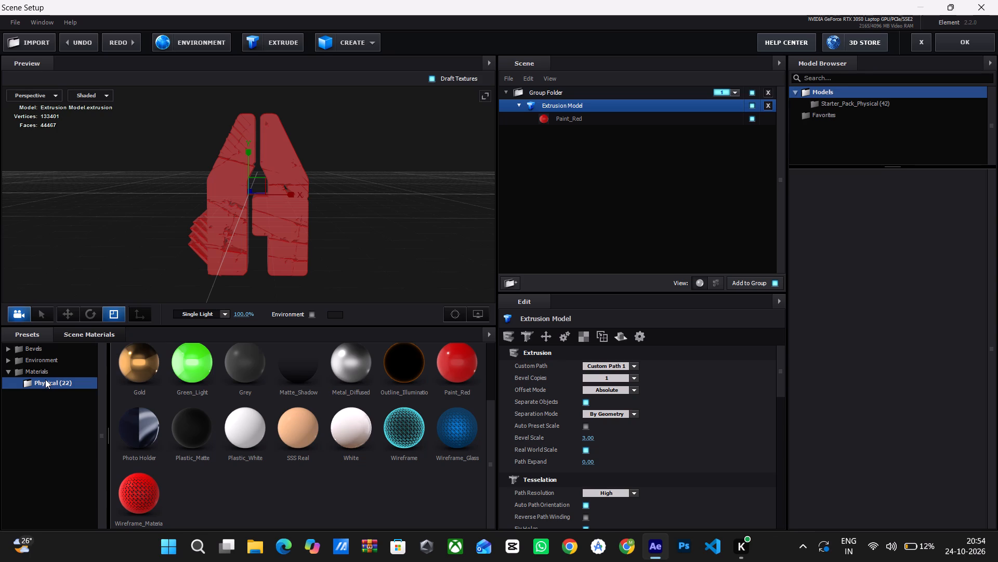
double_click(45, 379)
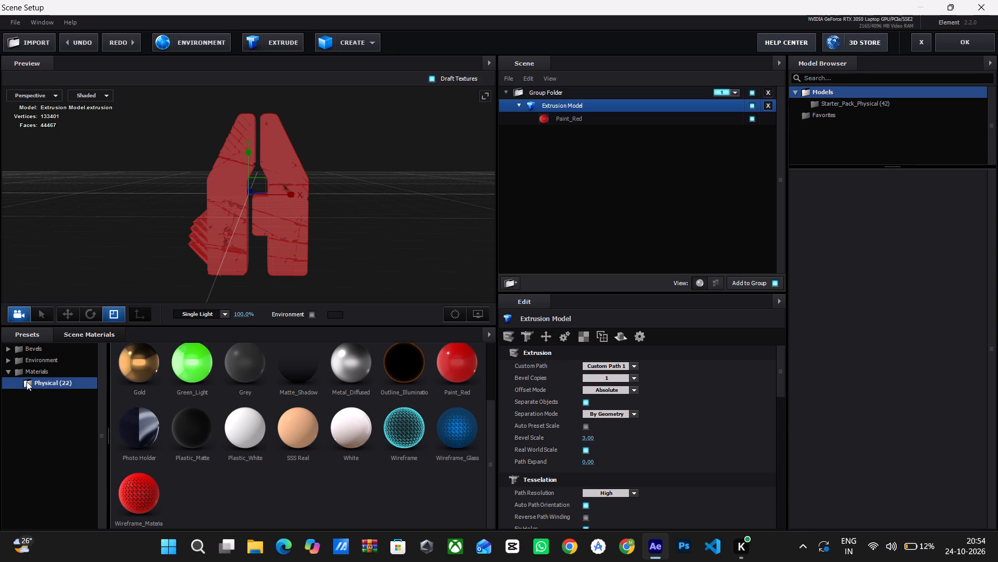
triple_click(27, 381)
double_click(20, 356)
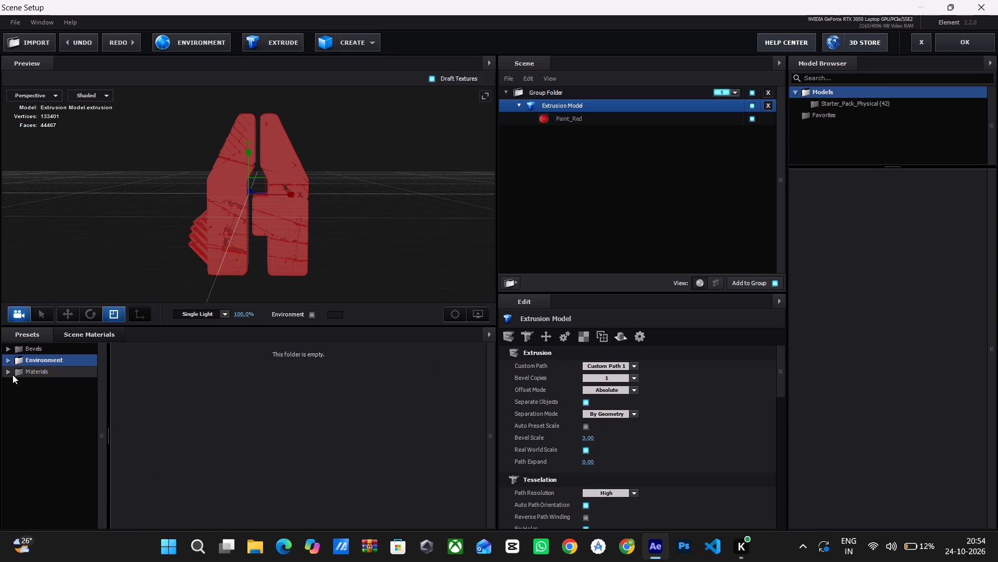
left_click(12, 375)
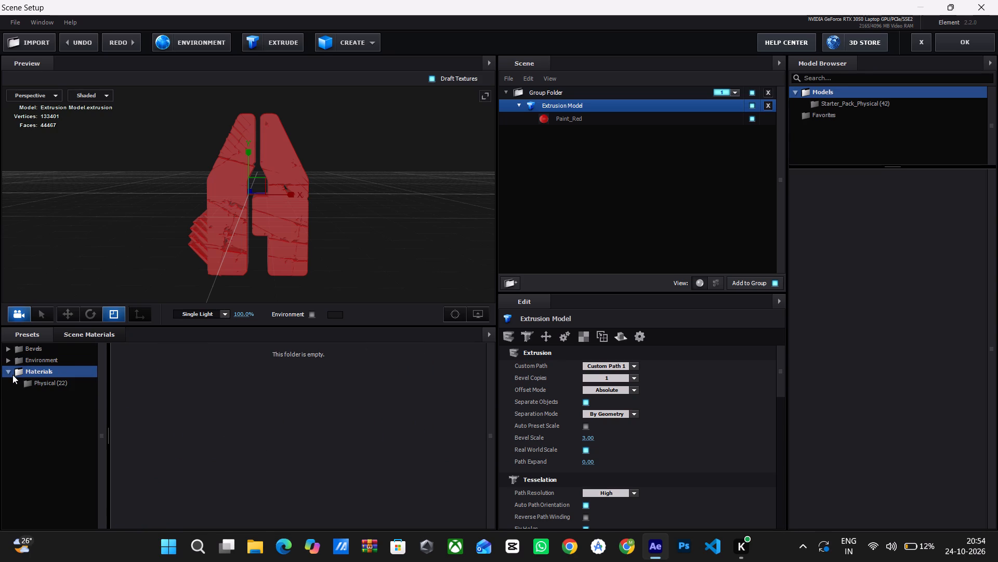
left_click(36, 386)
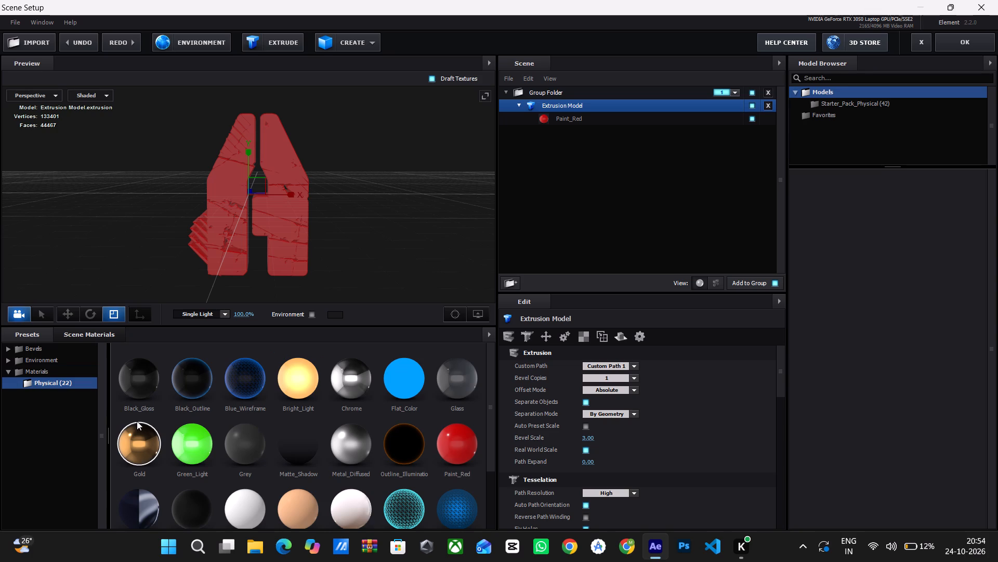
scroll(240, 430, "down", 2)
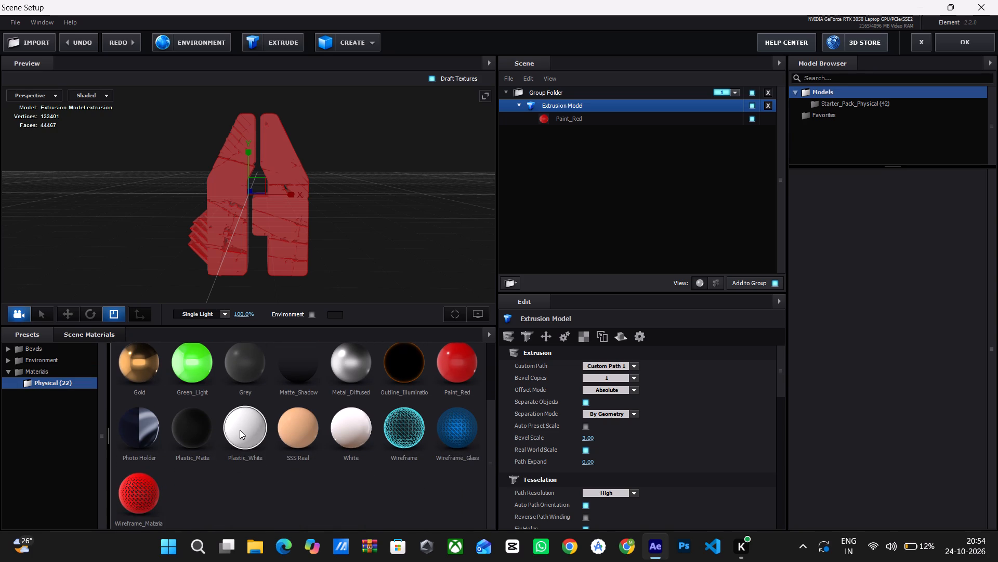
scroll(240, 430, "up", 1)
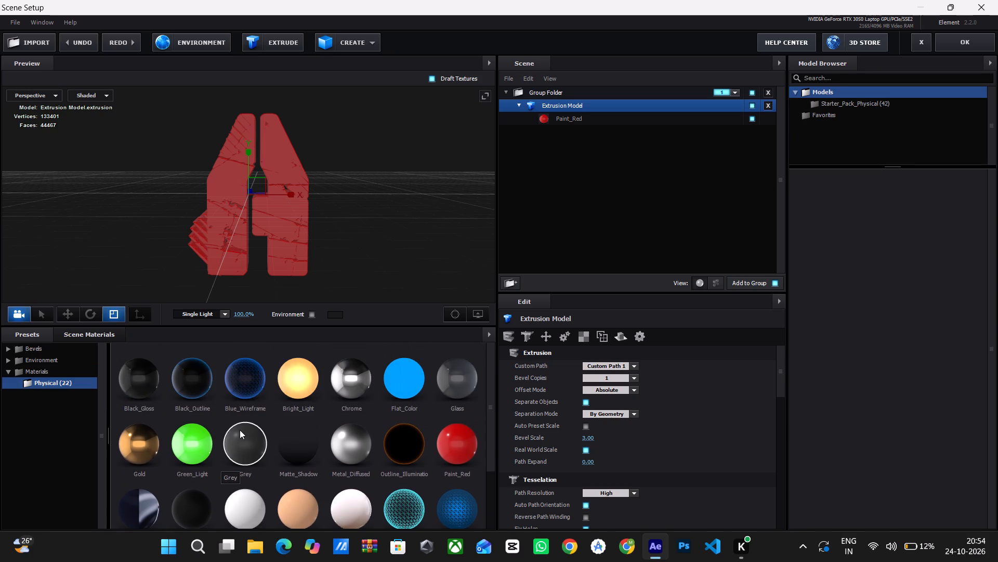
scroll(240, 430, "down", 1)
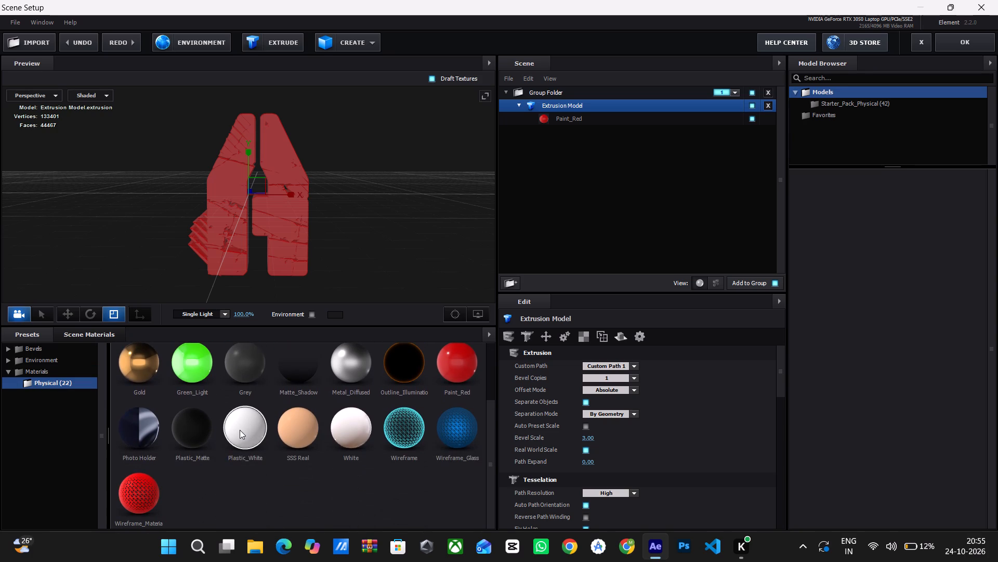
scroll(240, 430, "up", 1)
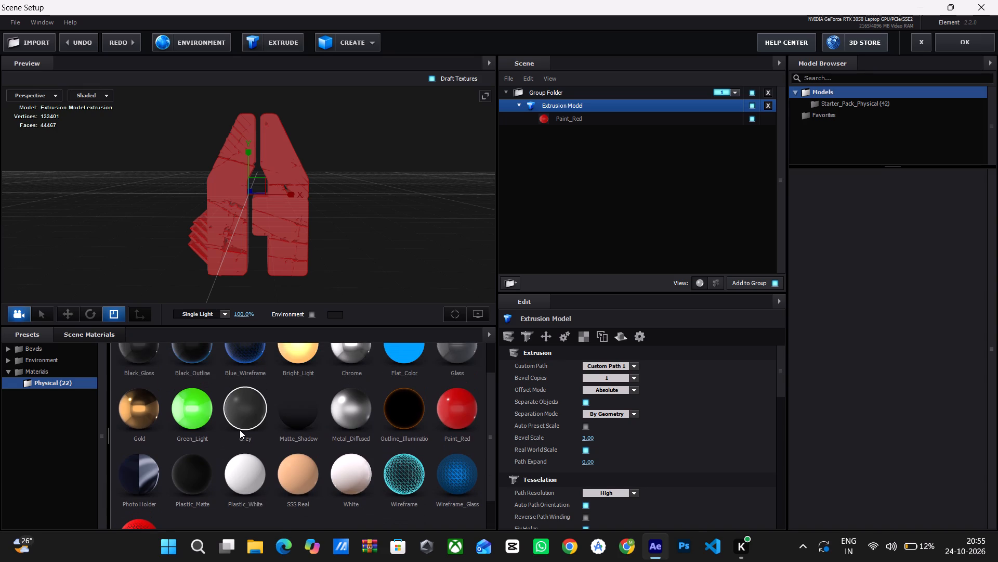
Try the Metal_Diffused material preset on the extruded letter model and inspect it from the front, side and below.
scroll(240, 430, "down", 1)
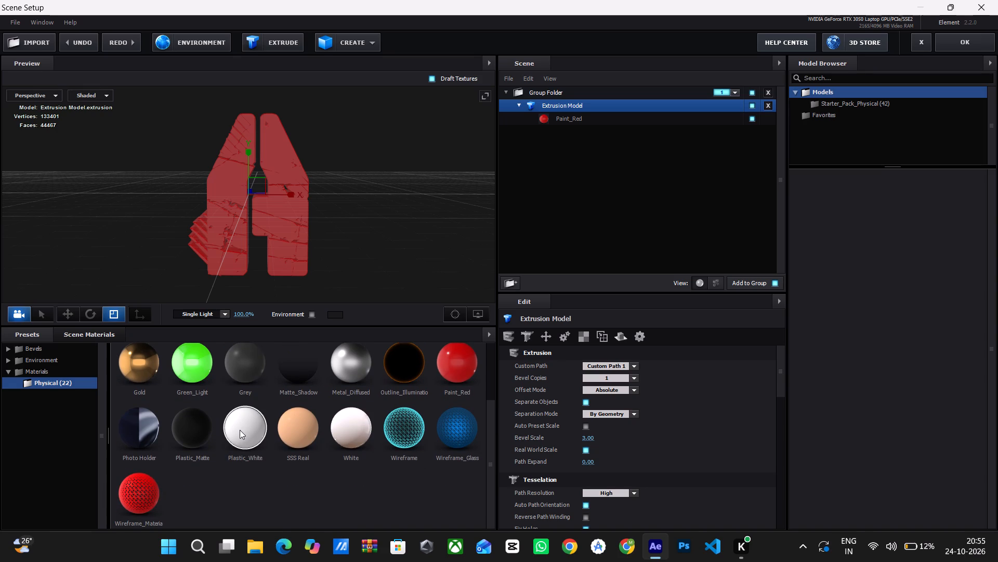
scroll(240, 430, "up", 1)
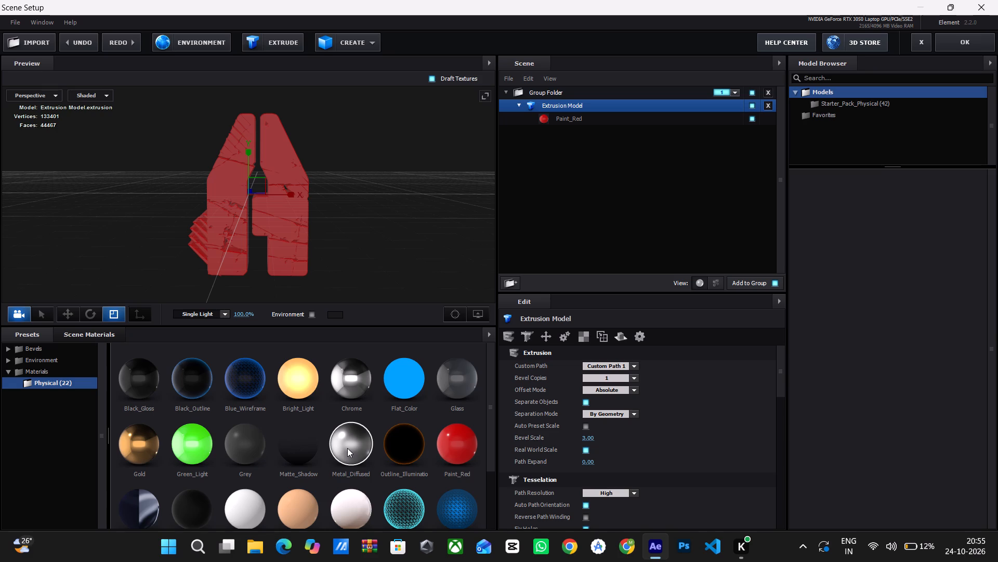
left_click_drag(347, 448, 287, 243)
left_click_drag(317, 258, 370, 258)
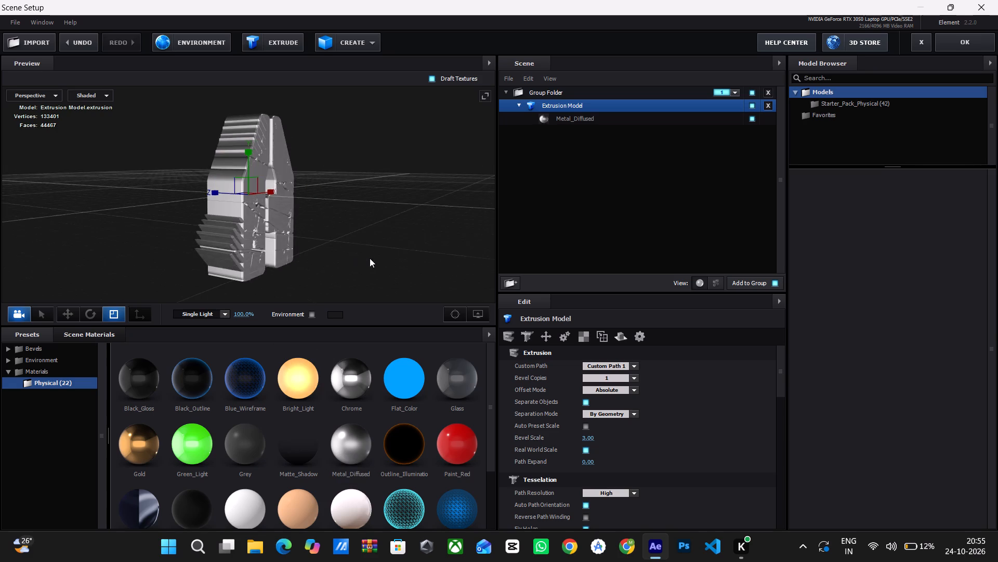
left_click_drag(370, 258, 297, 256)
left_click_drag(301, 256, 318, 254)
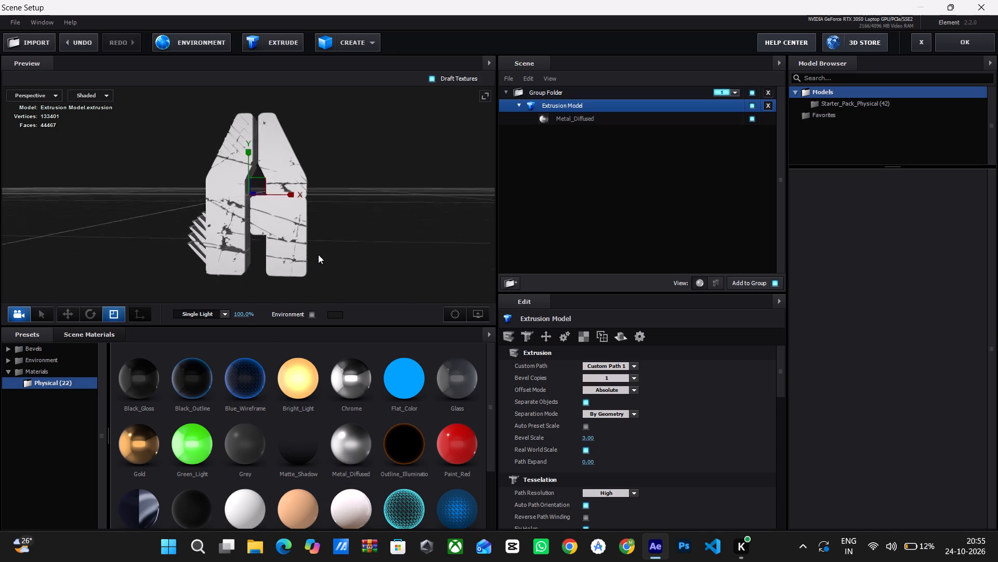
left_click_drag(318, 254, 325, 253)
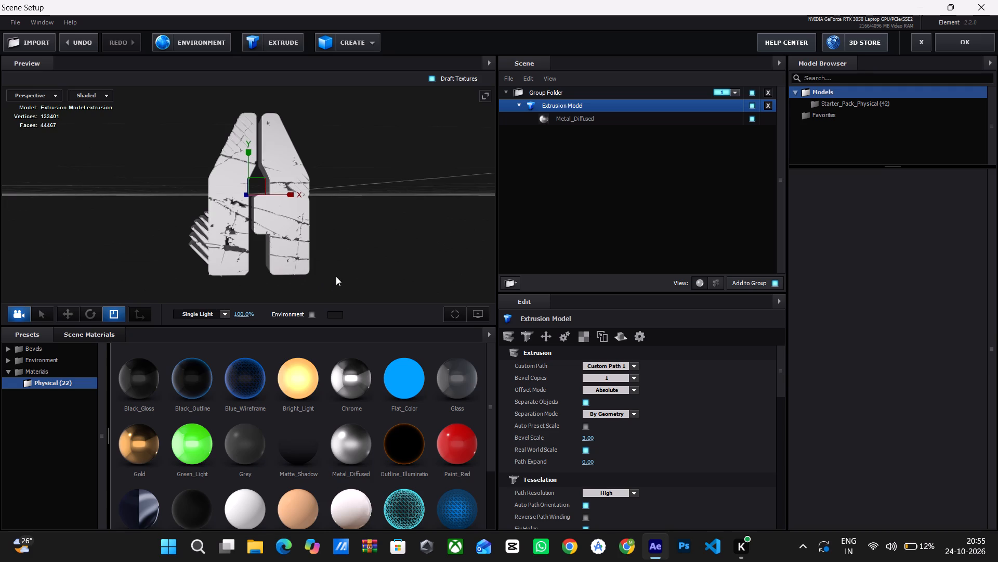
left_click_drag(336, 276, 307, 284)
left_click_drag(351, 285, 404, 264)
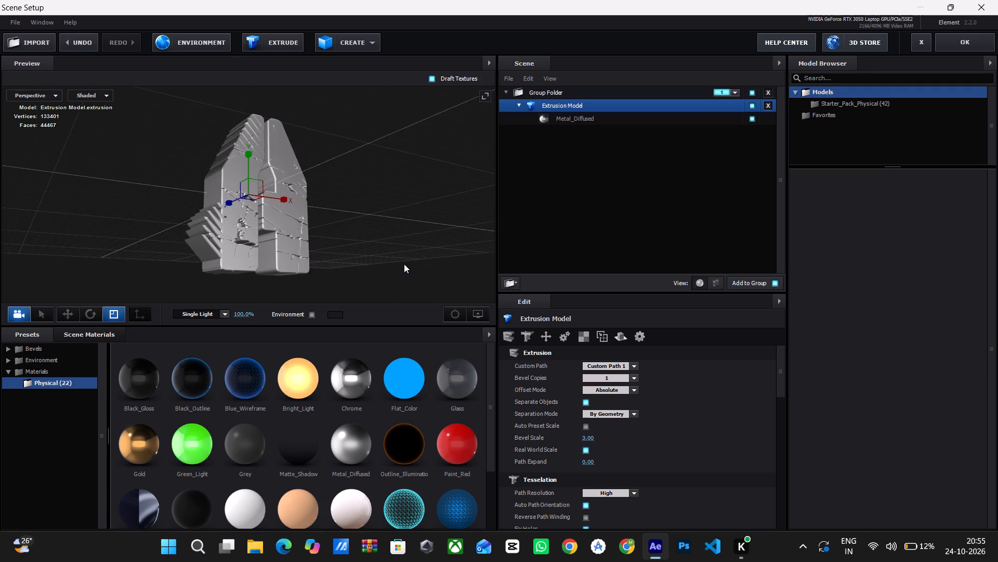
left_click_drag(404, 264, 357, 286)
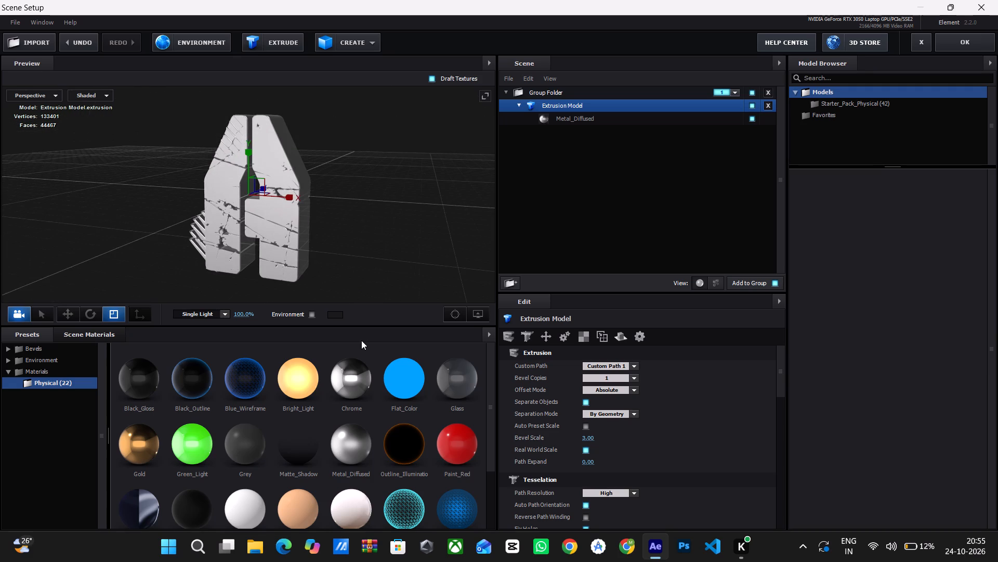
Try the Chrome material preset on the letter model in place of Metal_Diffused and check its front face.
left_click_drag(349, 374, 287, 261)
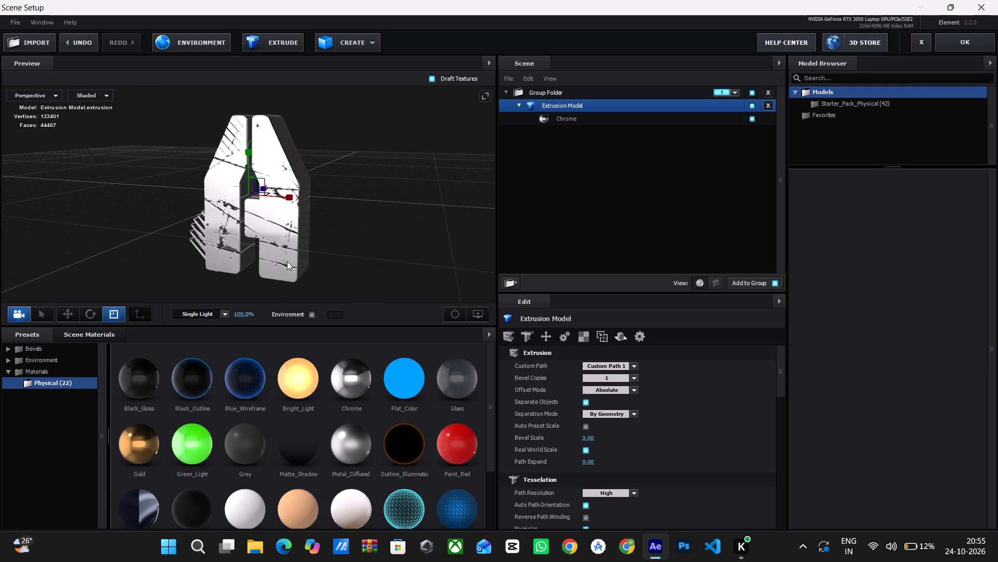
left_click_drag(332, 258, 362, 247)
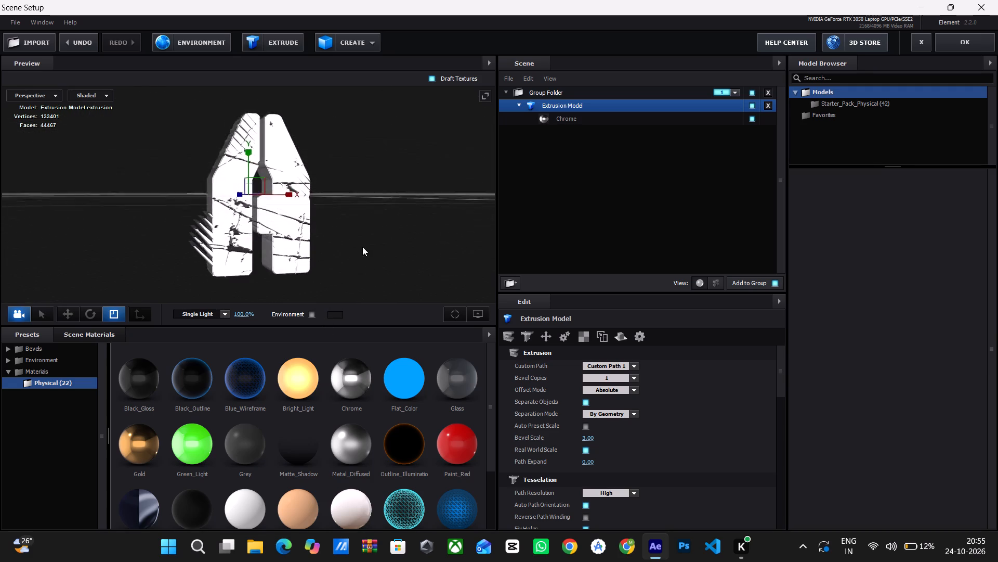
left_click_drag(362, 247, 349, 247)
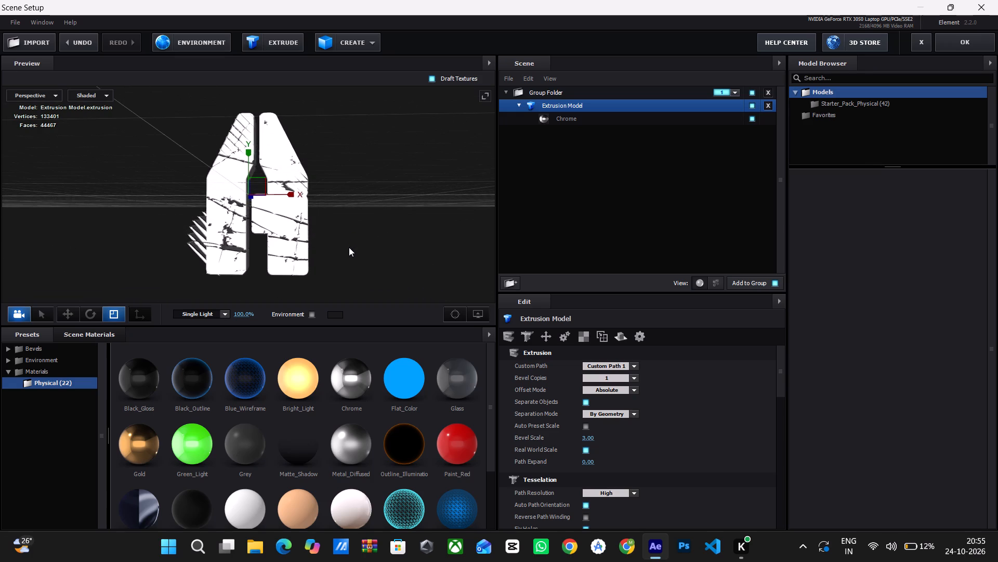
Look through the Physical bevel presets for a bevel style that suits the letter model.
left_click(49, 353)
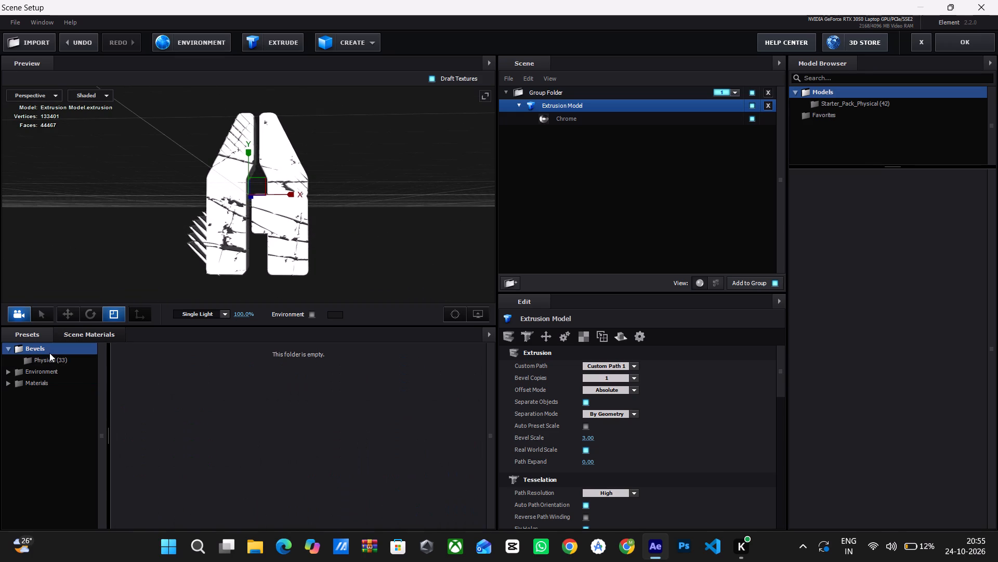
left_click(49, 353)
left_click(49, 353)
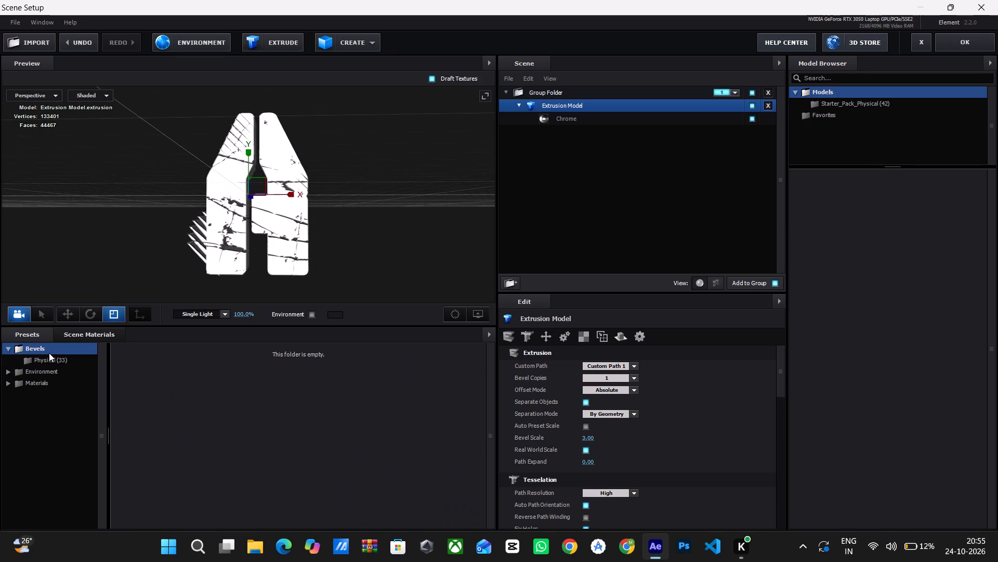
left_click(49, 353)
left_click(46, 351)
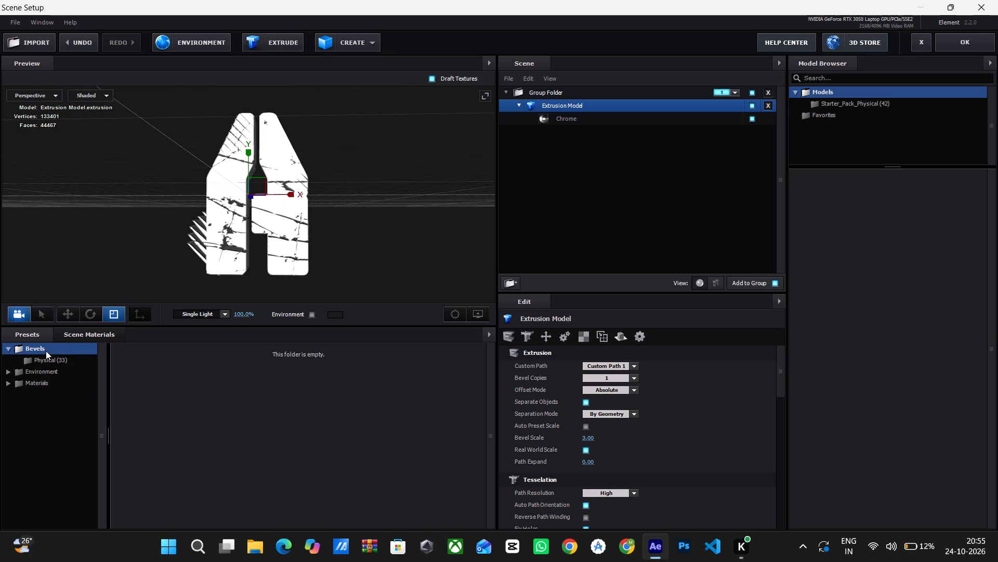
left_click(42, 362)
left_click(42, 362)
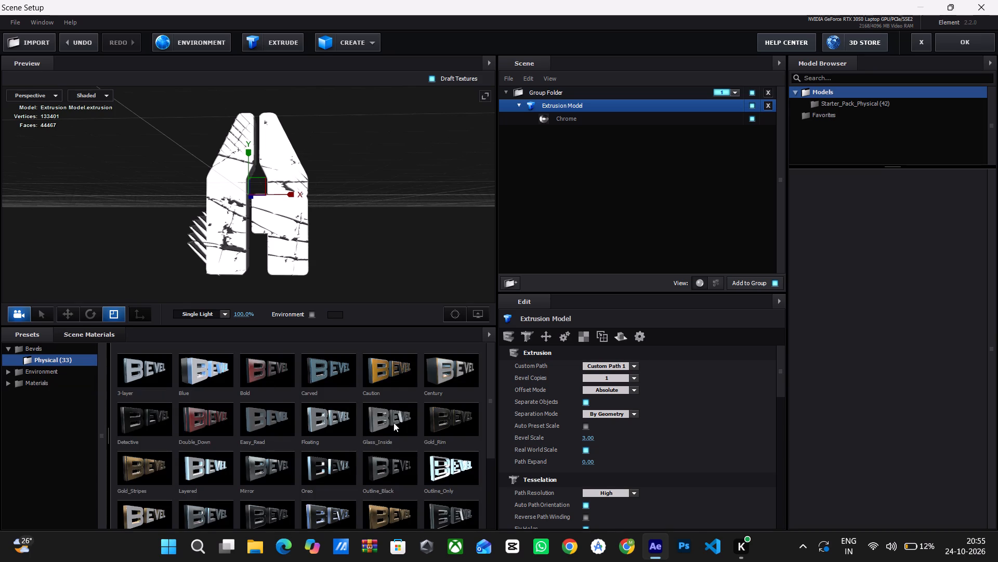
scroll(334, 435, "down", 1)
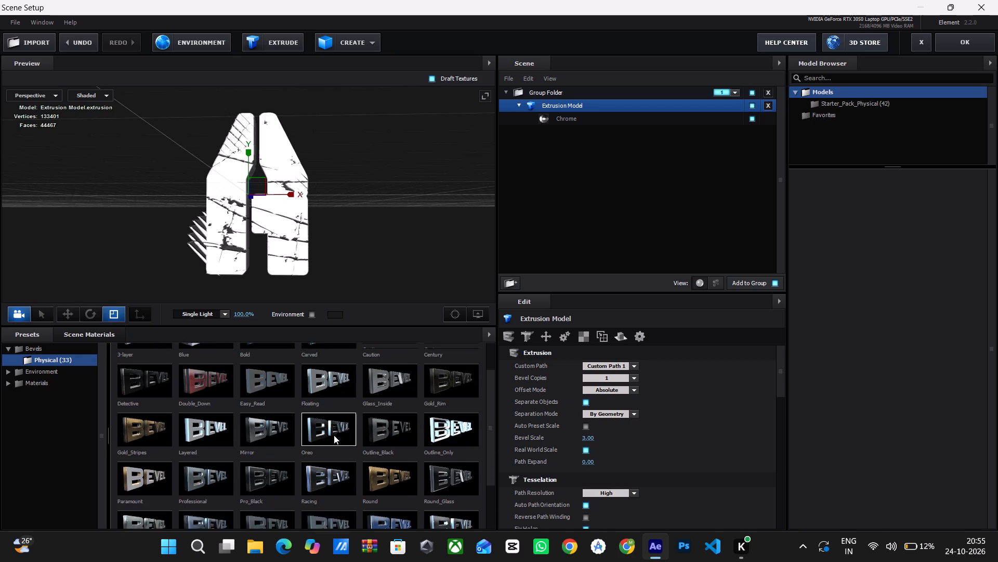
scroll(334, 435, "up", 1)
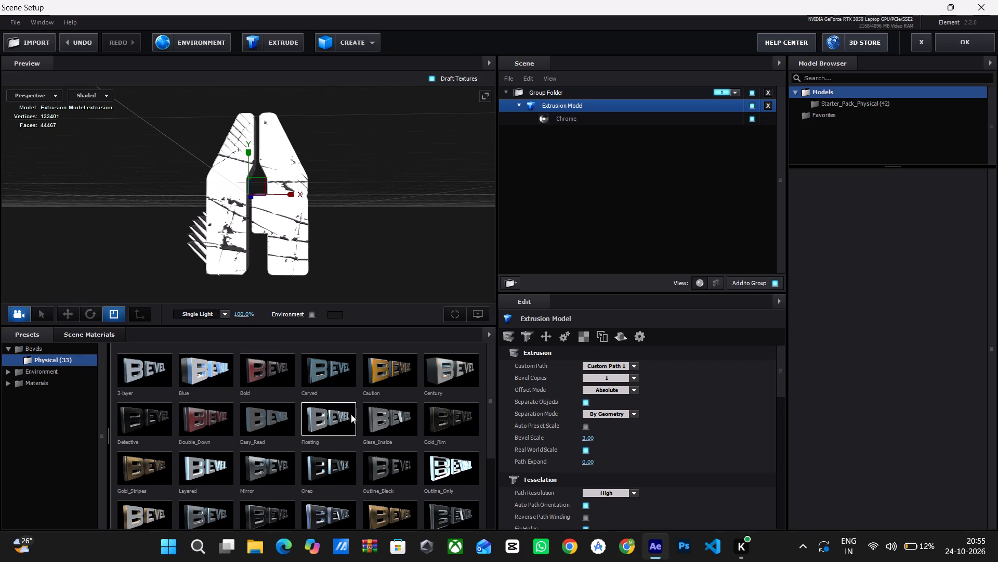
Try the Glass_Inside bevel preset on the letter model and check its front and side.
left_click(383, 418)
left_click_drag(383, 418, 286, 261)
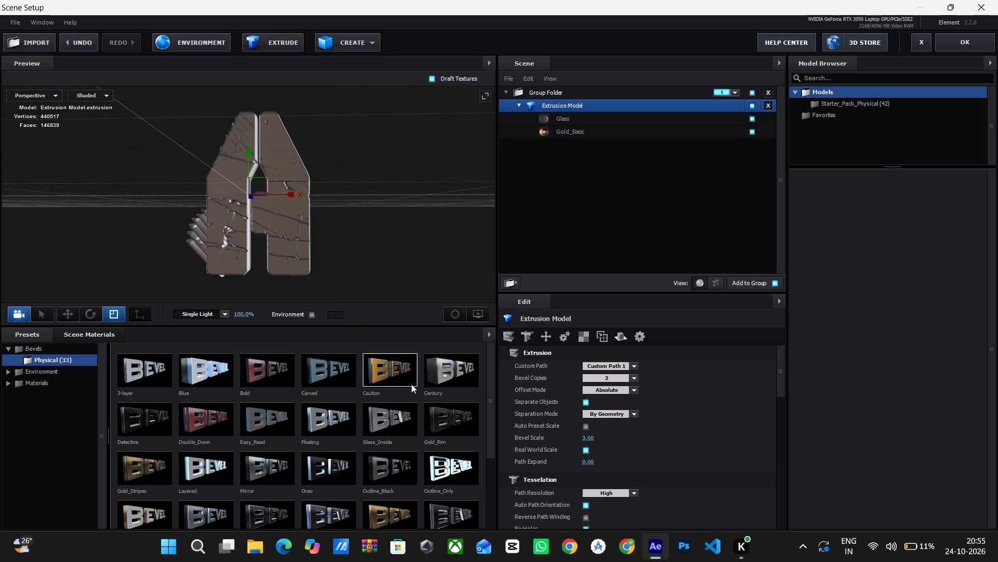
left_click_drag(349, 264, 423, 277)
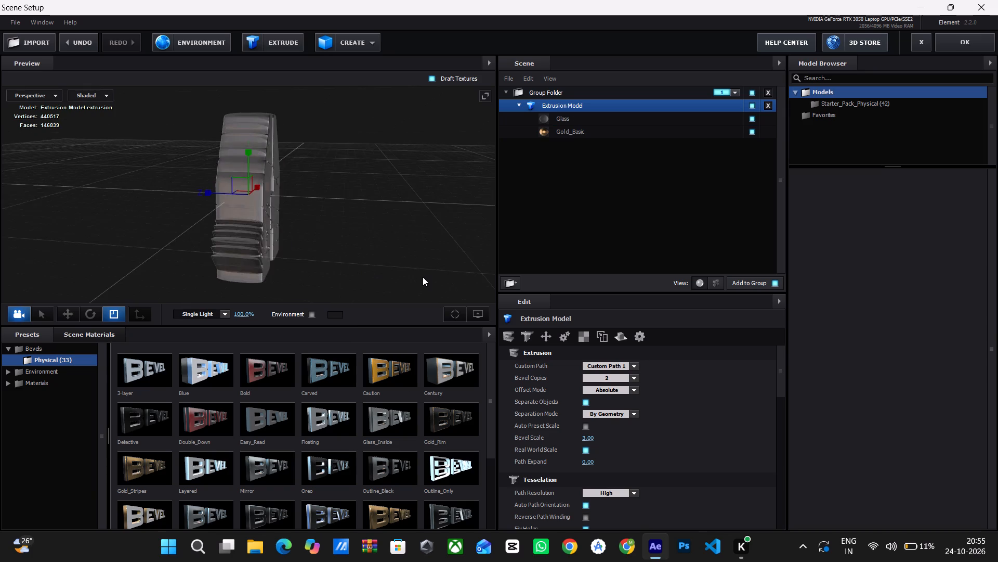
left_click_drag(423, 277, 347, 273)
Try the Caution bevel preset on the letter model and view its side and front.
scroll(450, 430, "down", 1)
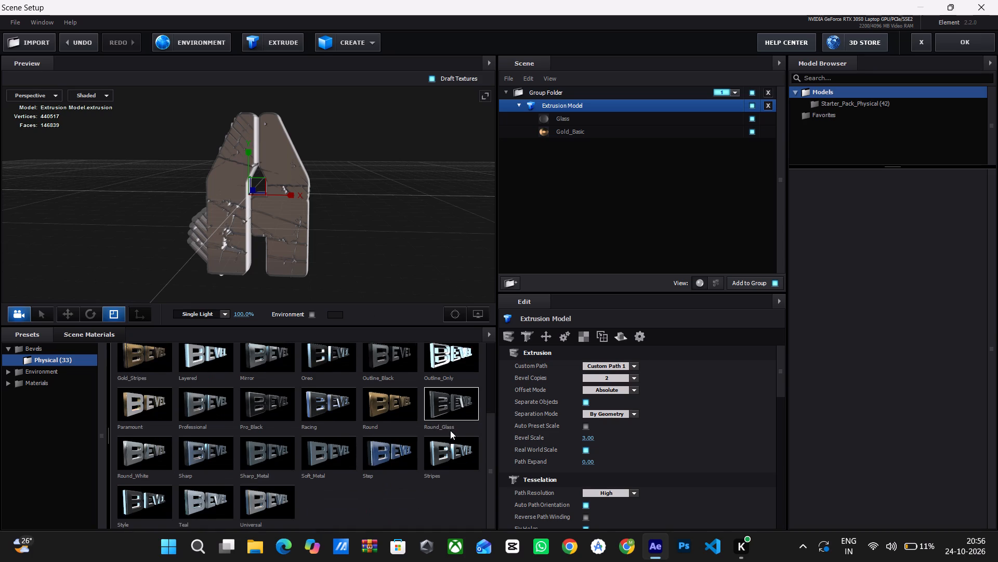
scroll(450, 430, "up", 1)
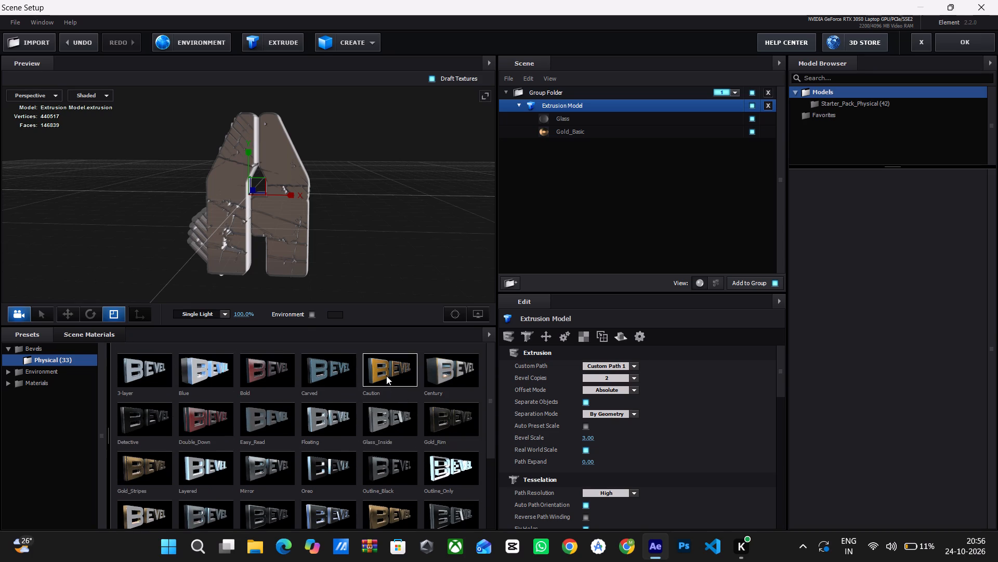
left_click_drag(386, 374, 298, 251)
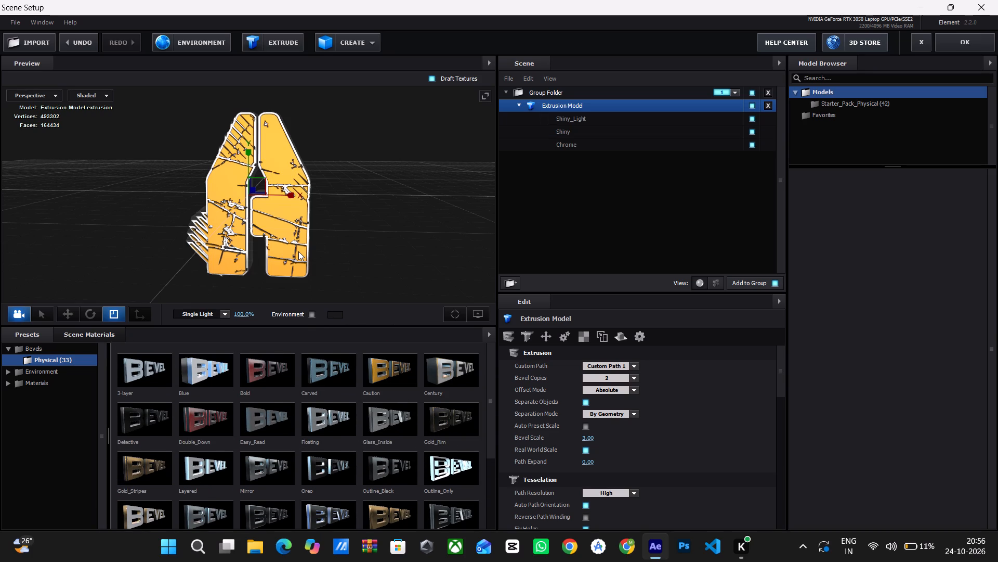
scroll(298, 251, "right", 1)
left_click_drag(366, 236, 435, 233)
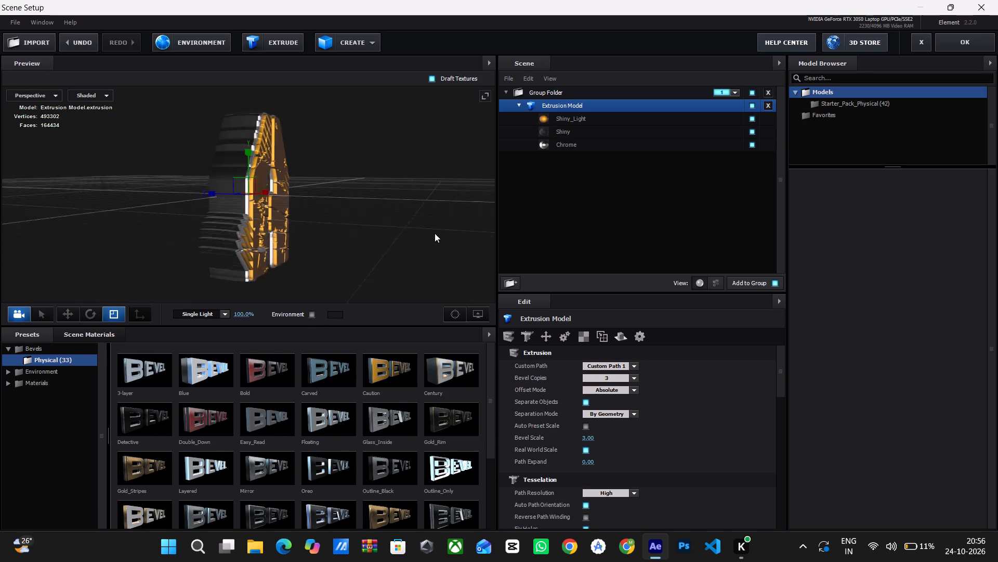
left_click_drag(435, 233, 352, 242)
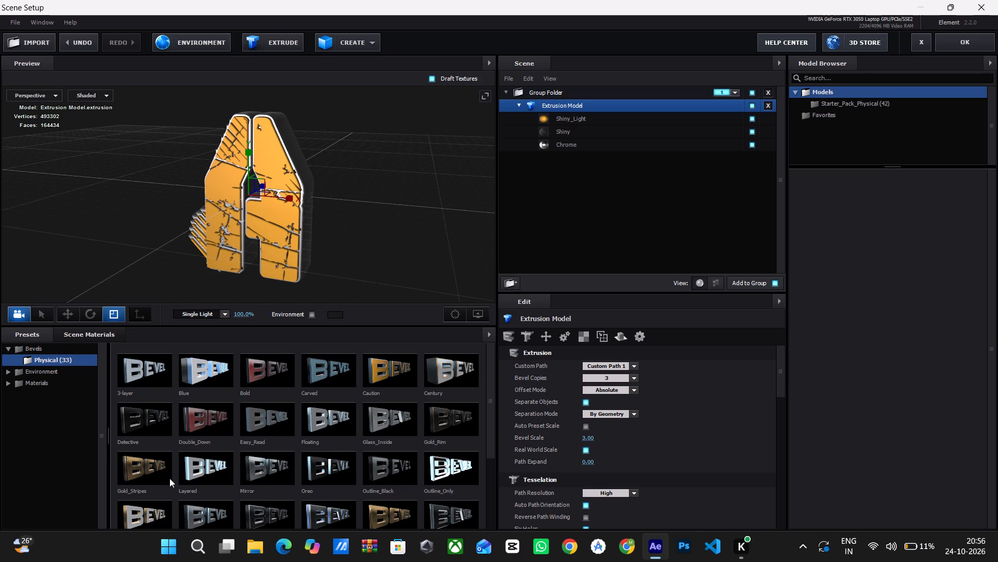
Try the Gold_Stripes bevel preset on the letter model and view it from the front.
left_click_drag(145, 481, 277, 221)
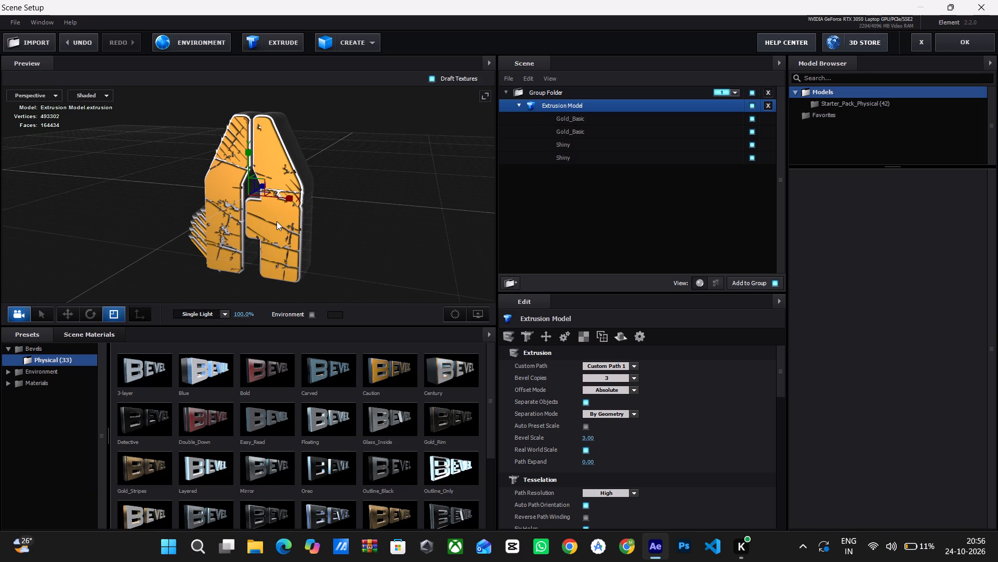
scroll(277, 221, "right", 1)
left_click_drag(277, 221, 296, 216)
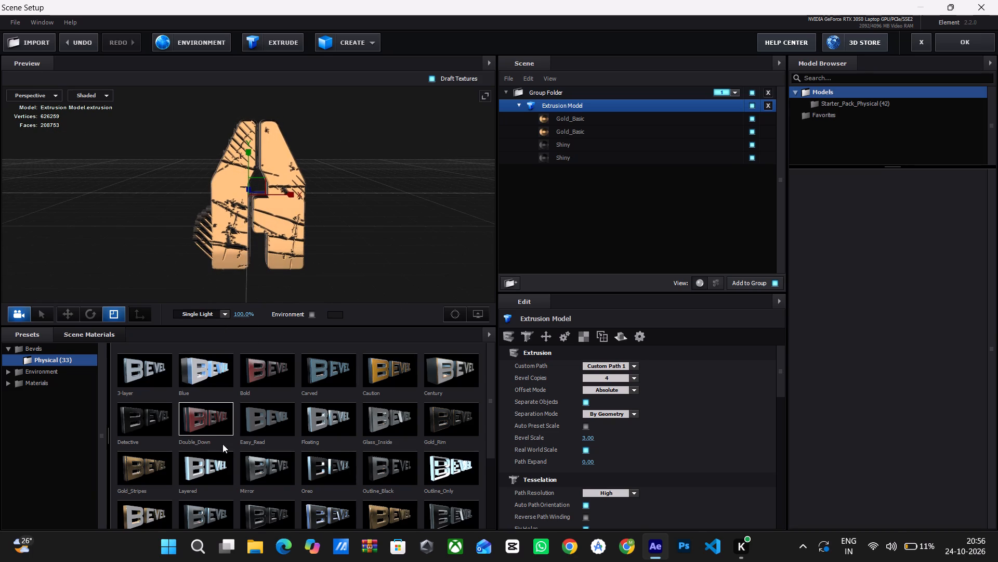
Apply the Mirror bevel preset to the extruded letter model.
left_click_drag(262, 462, 277, 239)
scroll(277, 239, "right", 1)
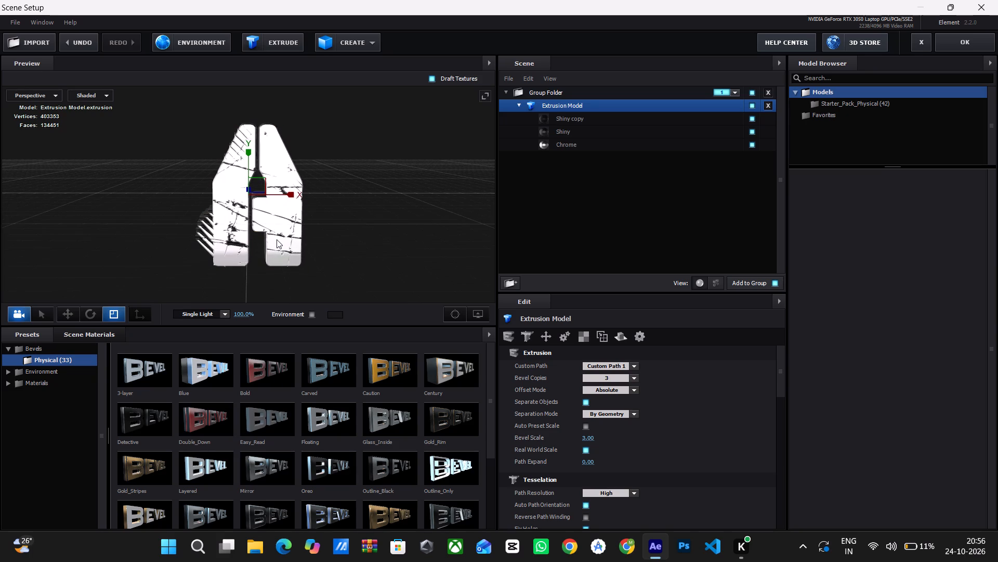
Examine the Mirror bevel on the letter model's front face, edges and side from several angles.
left_click_drag(277, 239, 254, 237)
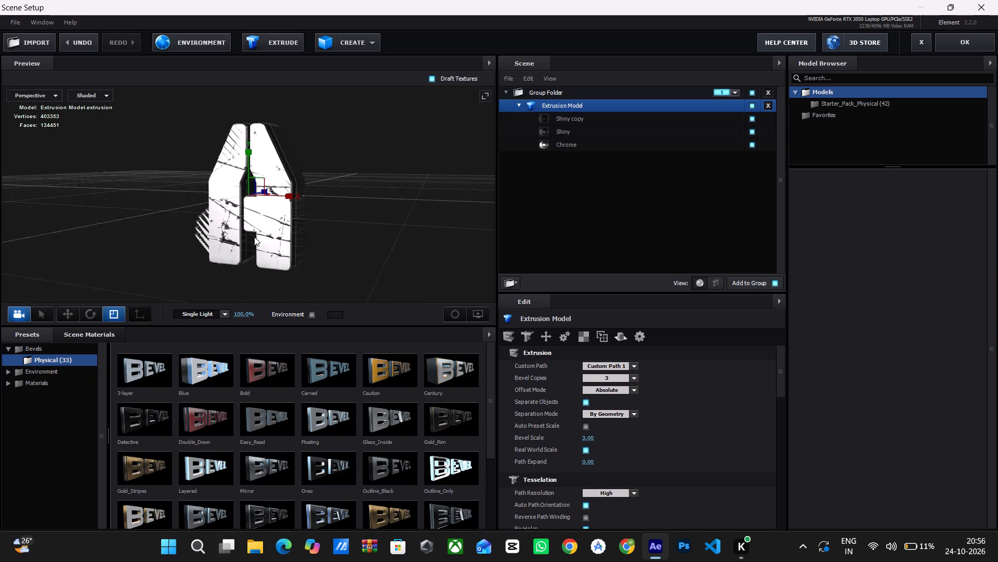
left_click_drag(254, 237, 270, 236)
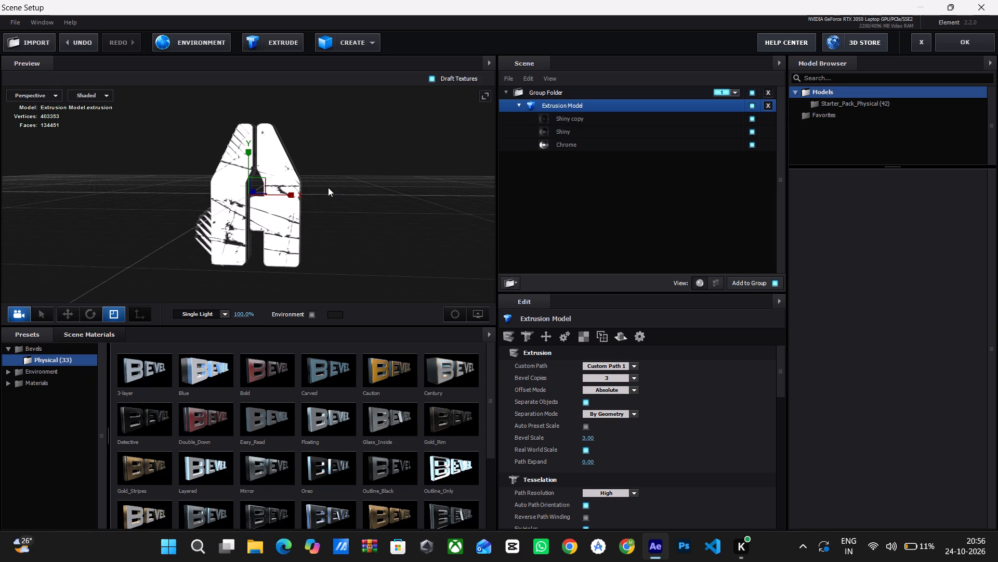
left_click_drag(328, 187, 387, 189)
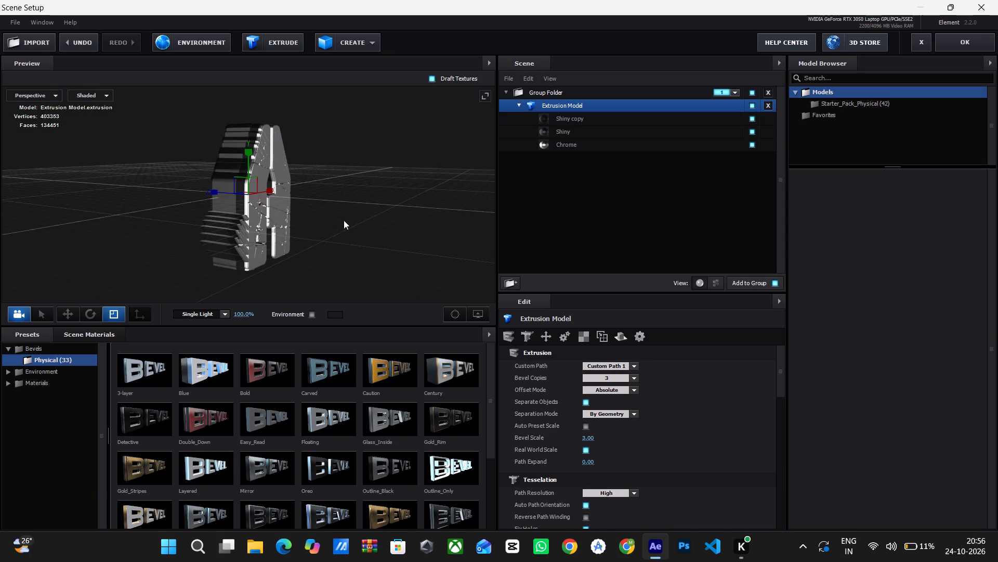
left_click_drag(344, 220, 262, 215)
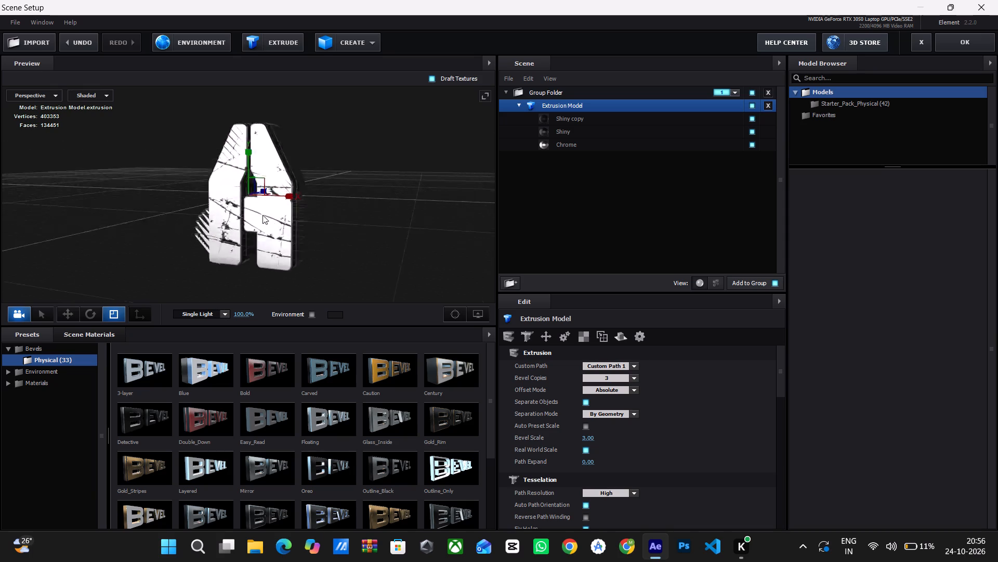
left_click_drag(262, 215, 280, 221)
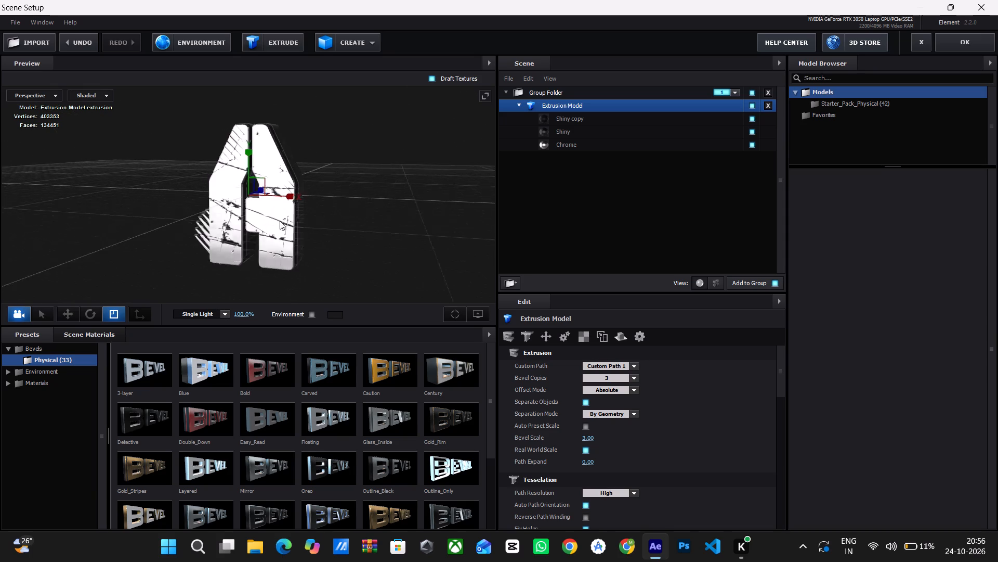
left_click_drag(280, 221, 287, 223)
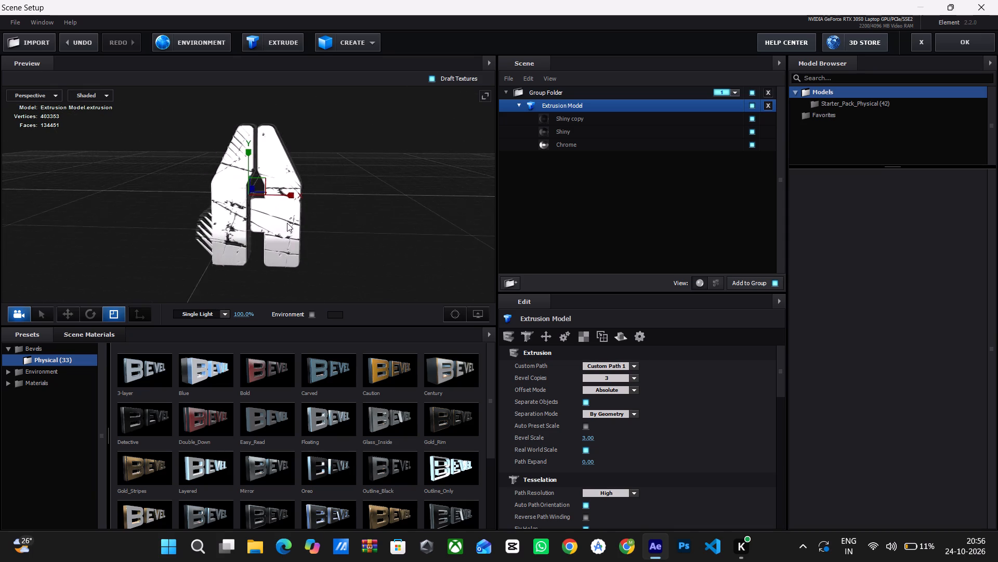
left_click_drag(287, 223, 285, 213)
left_click_drag(340, 233, 344, 238)
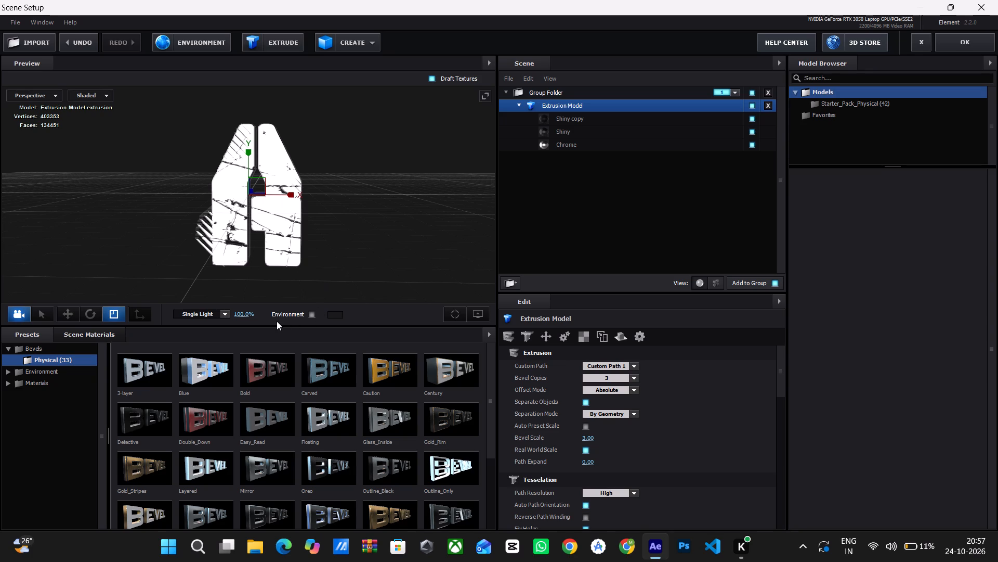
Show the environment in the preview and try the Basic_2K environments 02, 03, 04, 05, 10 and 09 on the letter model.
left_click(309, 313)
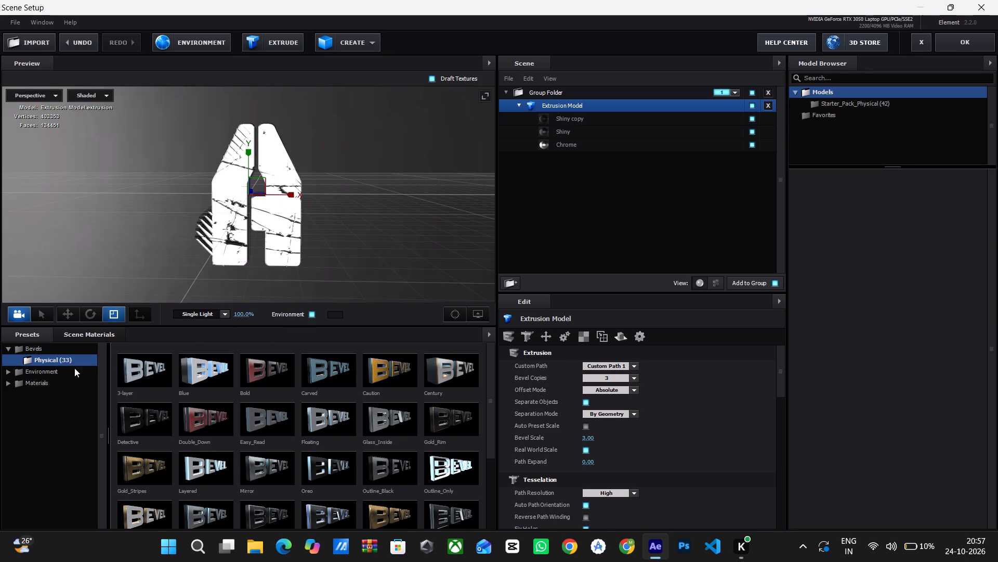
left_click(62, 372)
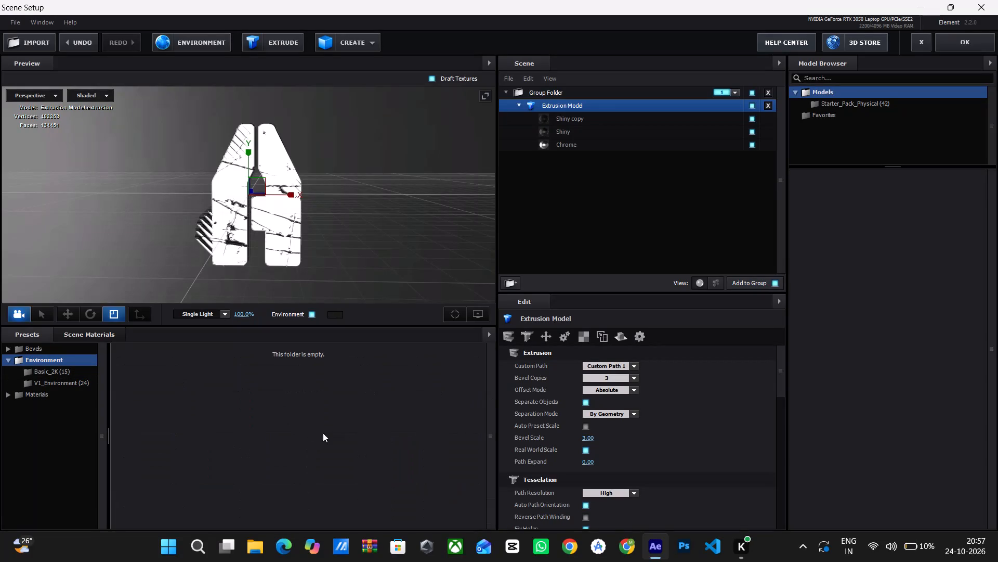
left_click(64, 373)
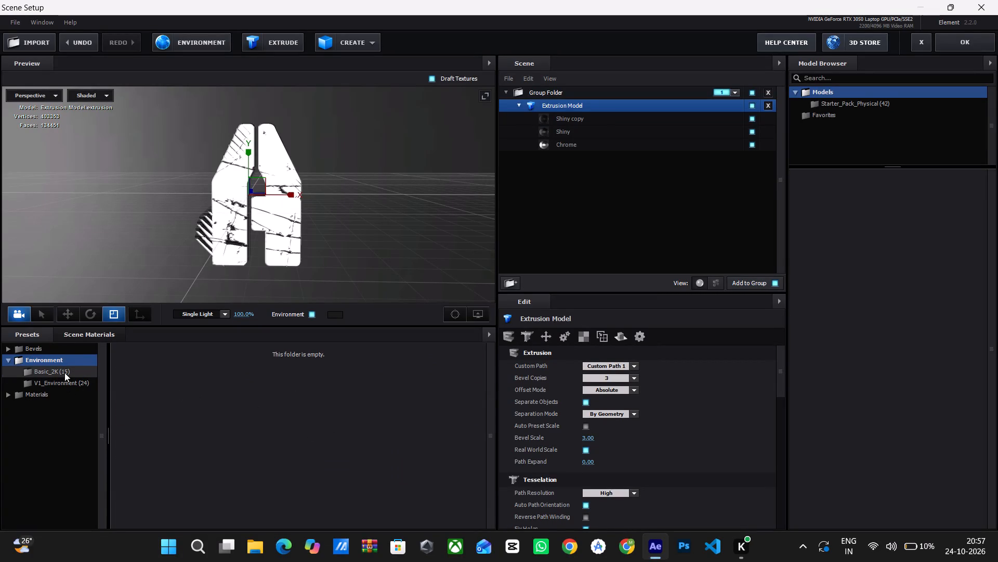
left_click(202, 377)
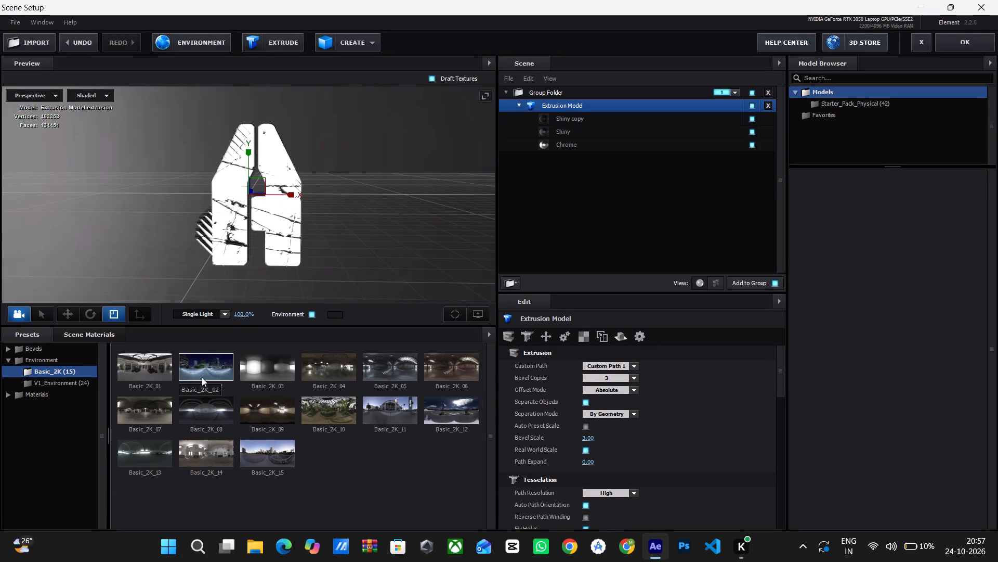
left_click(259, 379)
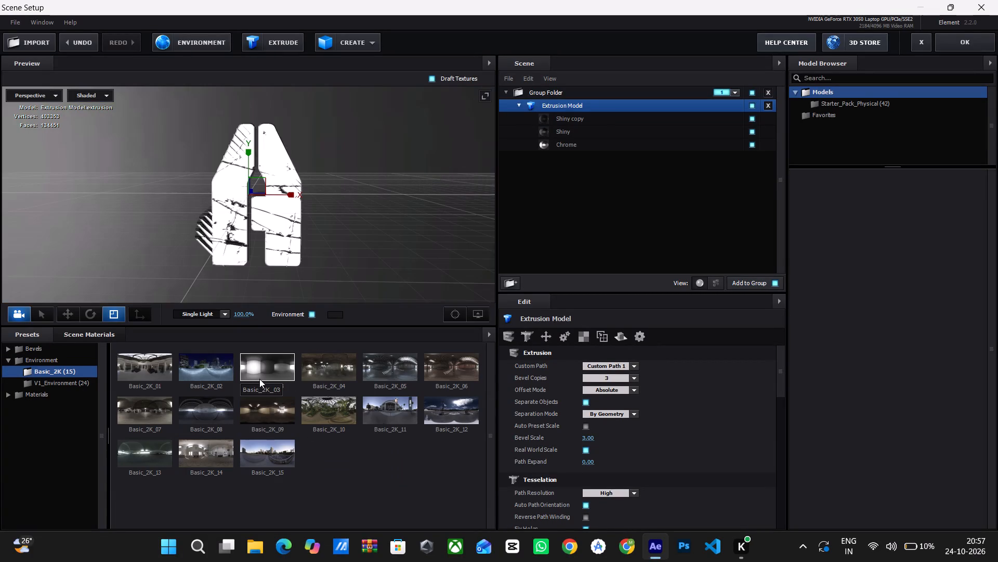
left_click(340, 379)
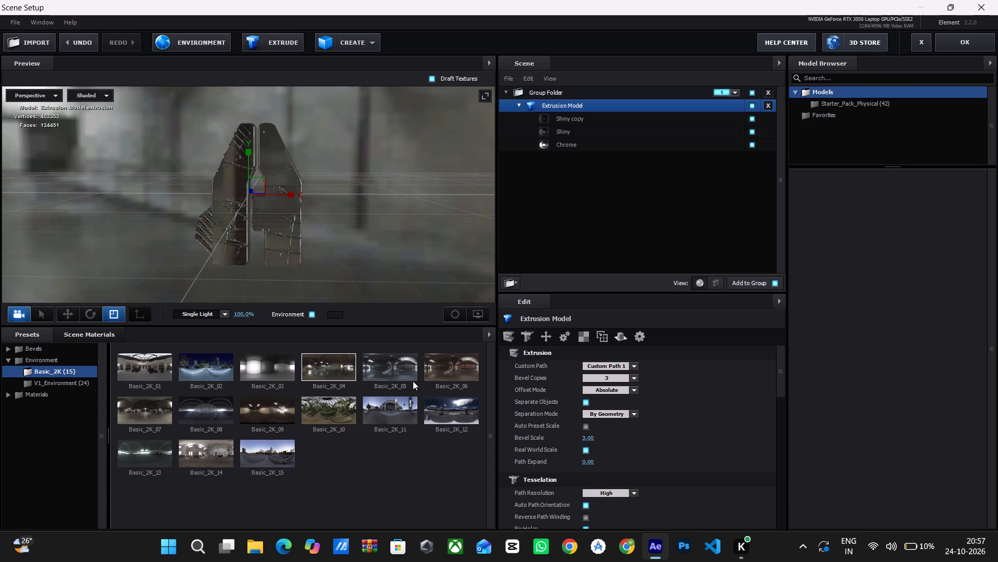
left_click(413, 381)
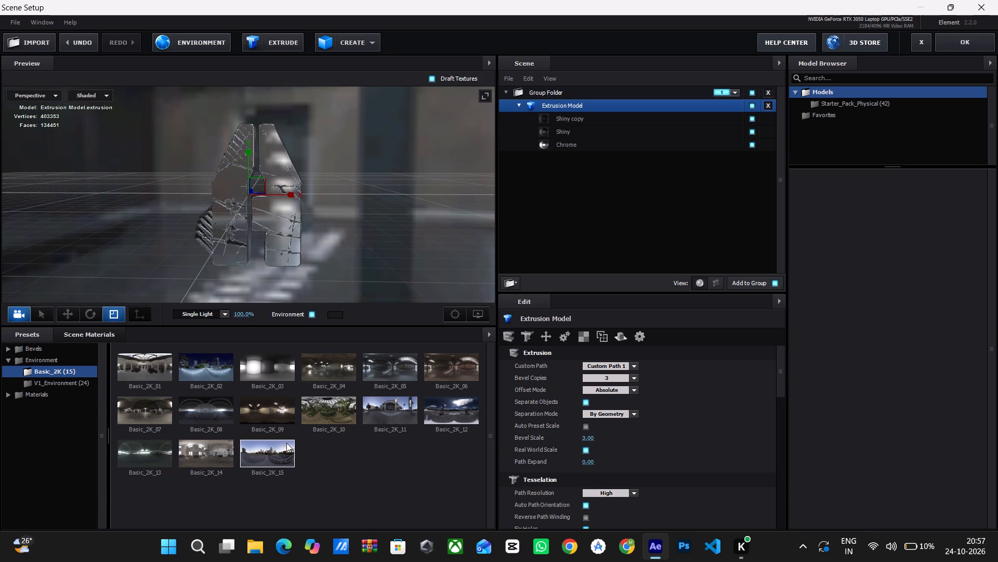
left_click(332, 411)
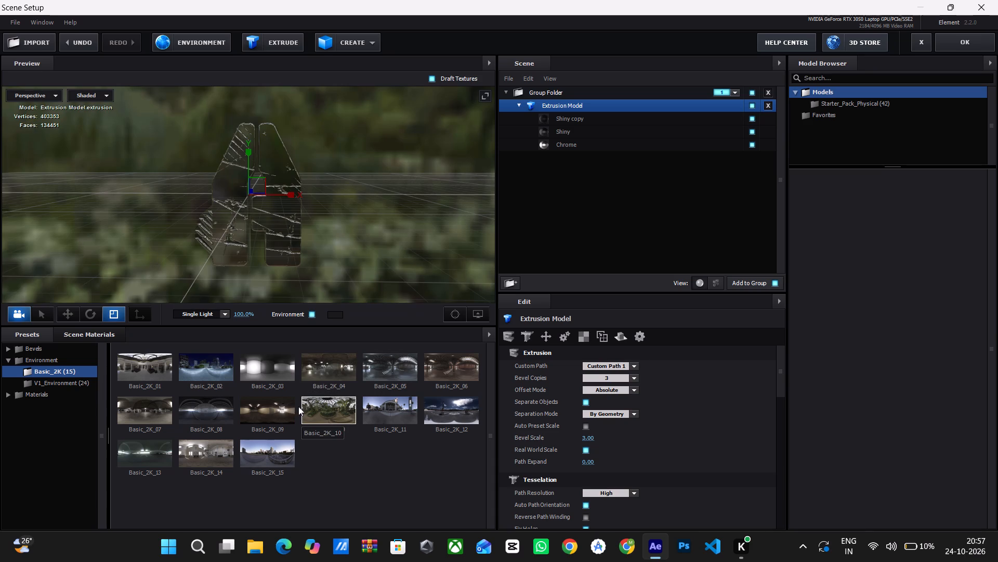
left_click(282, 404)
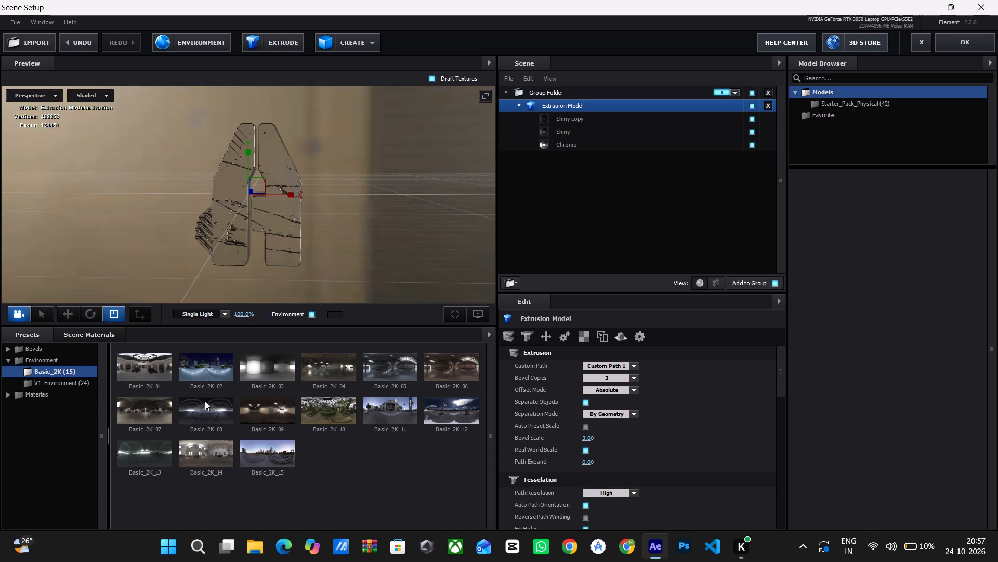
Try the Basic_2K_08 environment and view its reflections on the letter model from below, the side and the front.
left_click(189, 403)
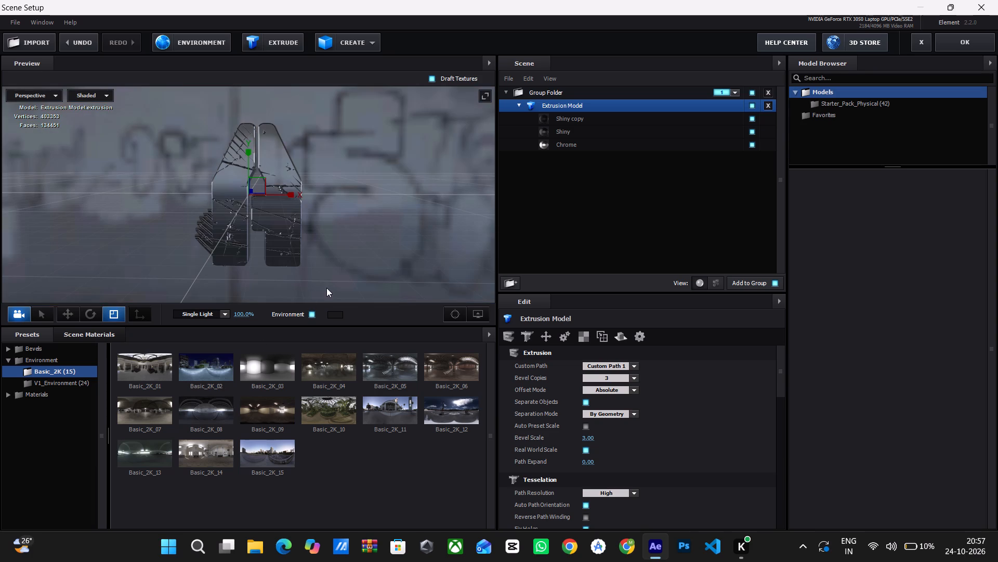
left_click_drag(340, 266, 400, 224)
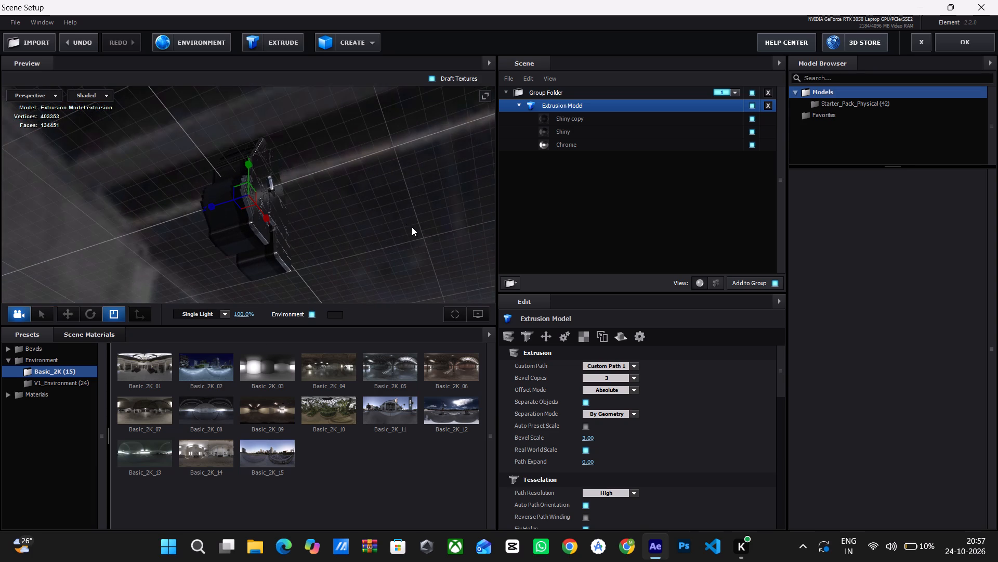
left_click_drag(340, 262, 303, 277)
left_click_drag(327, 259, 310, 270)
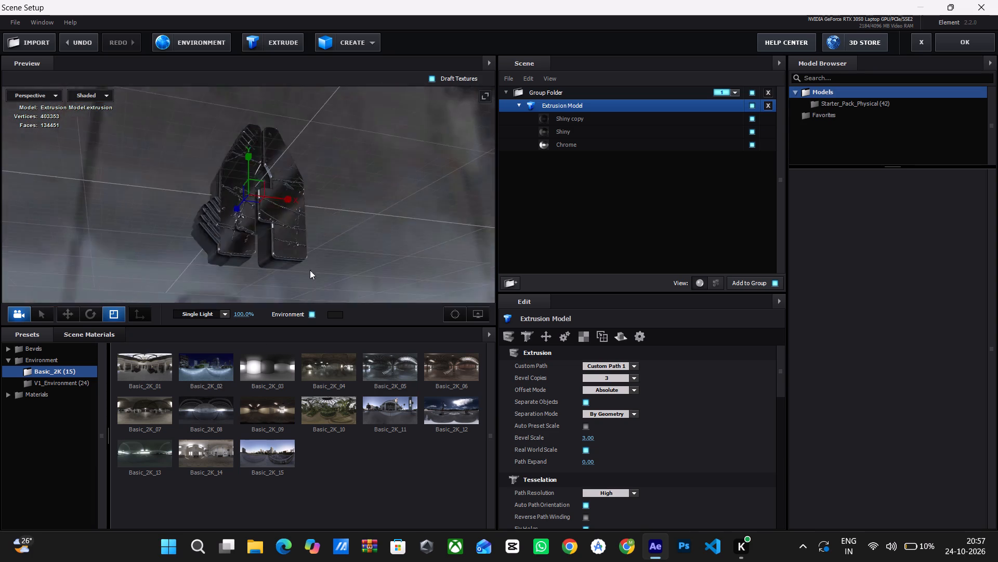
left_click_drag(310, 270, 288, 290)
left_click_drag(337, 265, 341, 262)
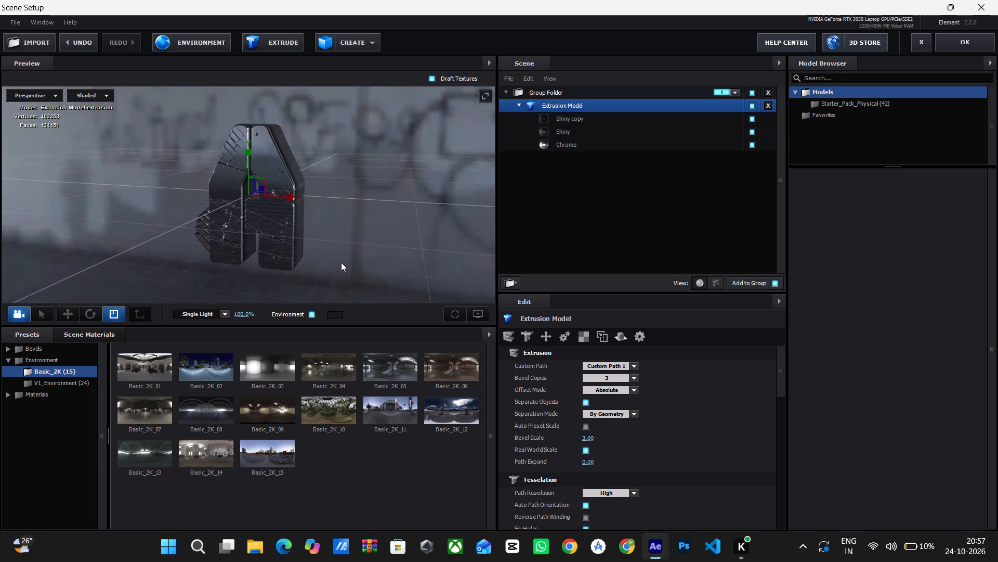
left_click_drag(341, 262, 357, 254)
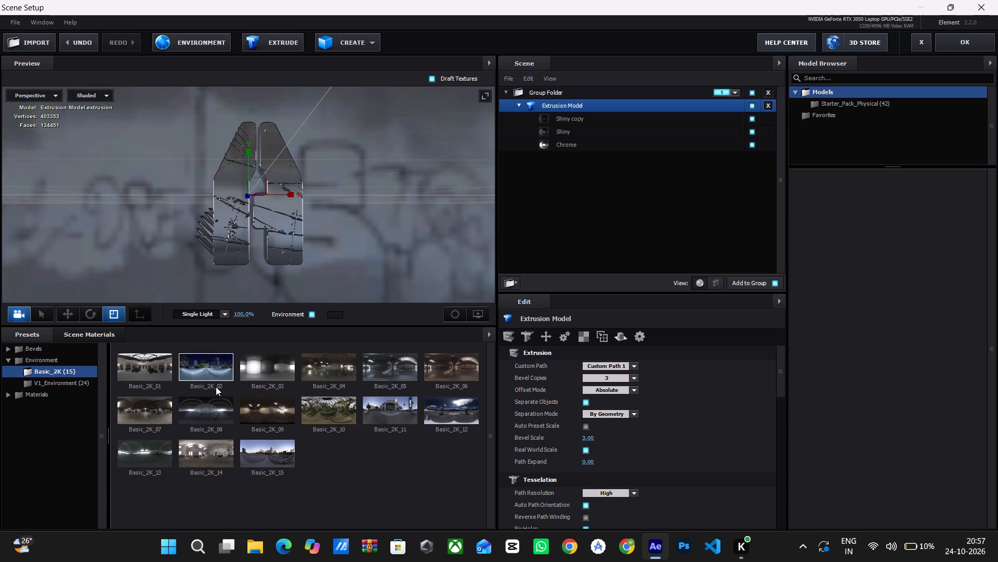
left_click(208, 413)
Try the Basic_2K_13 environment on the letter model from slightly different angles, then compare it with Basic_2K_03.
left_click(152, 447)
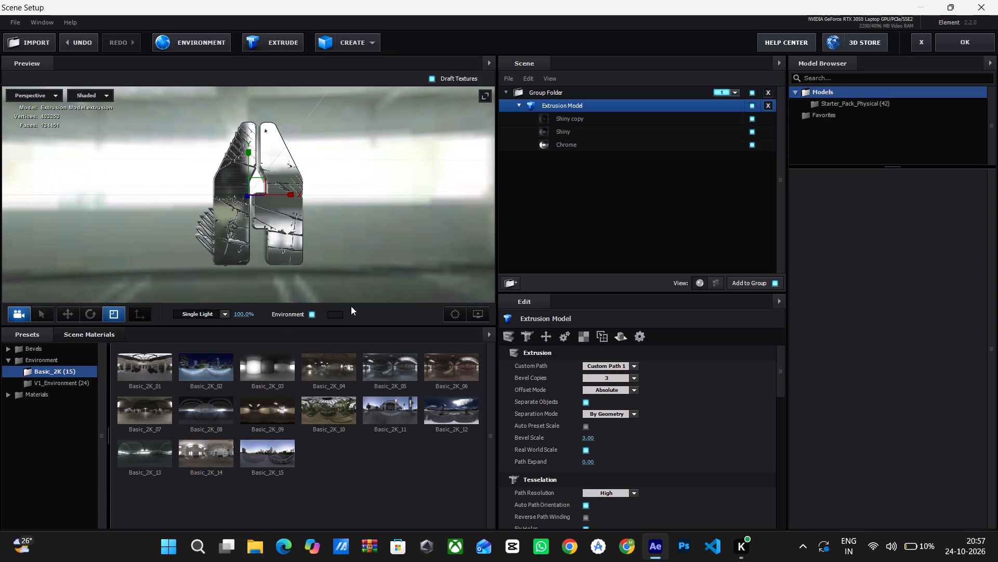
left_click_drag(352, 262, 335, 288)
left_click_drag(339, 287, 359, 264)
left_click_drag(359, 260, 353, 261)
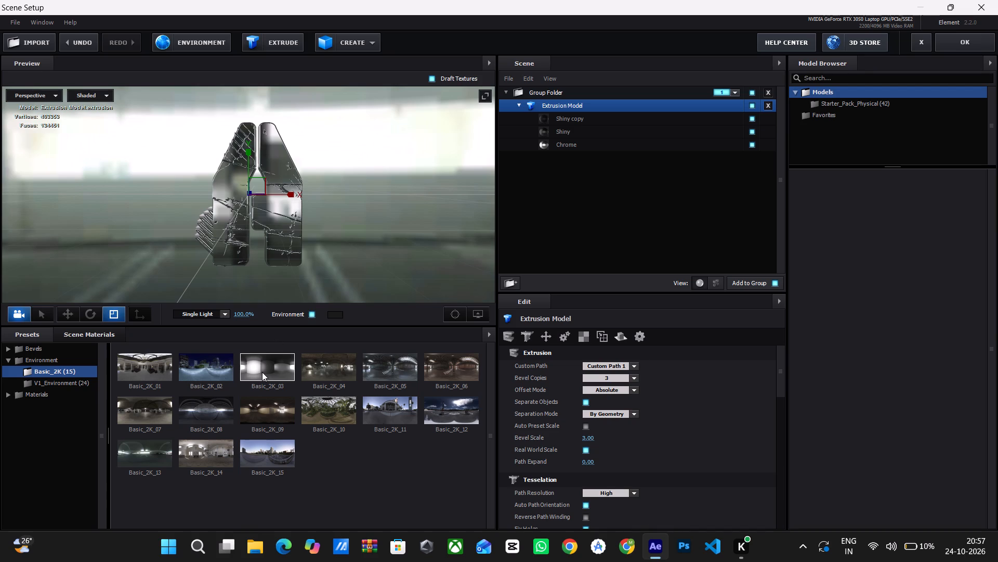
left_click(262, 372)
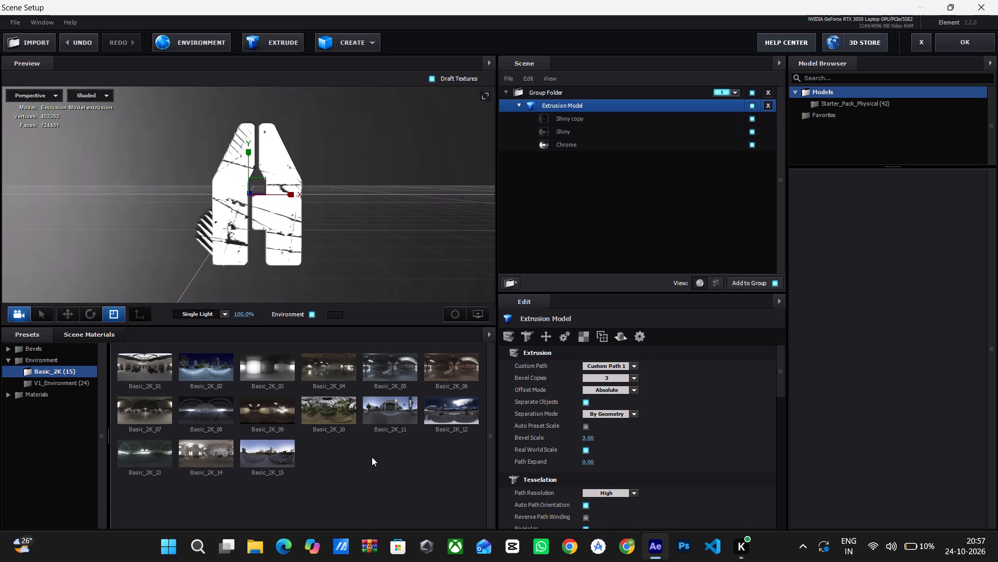
Apply the Underpass environment from the V1_Environment presets, comparing it with Underpass_blurred.
left_click(83, 383)
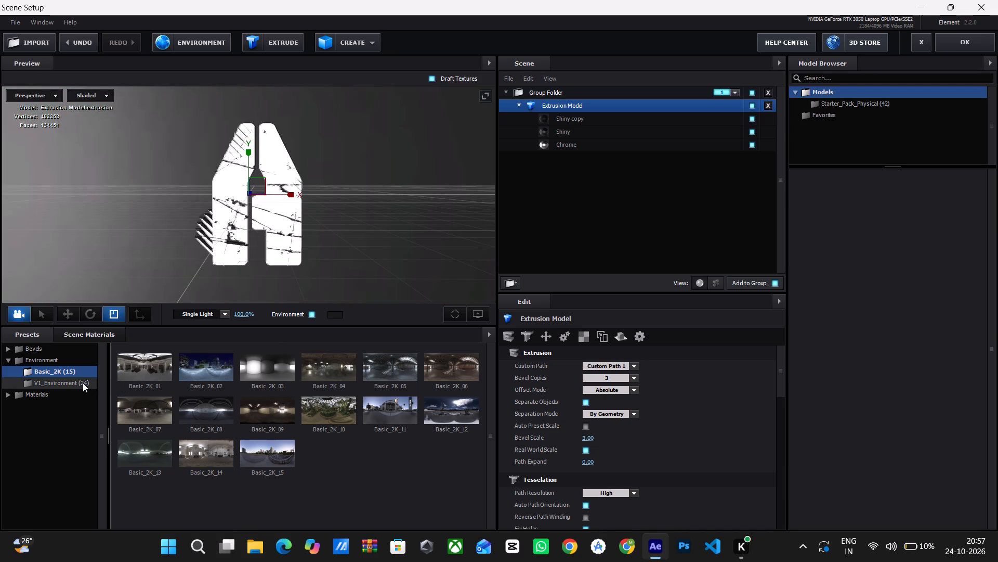
scroll(310, 453, "down", 1)
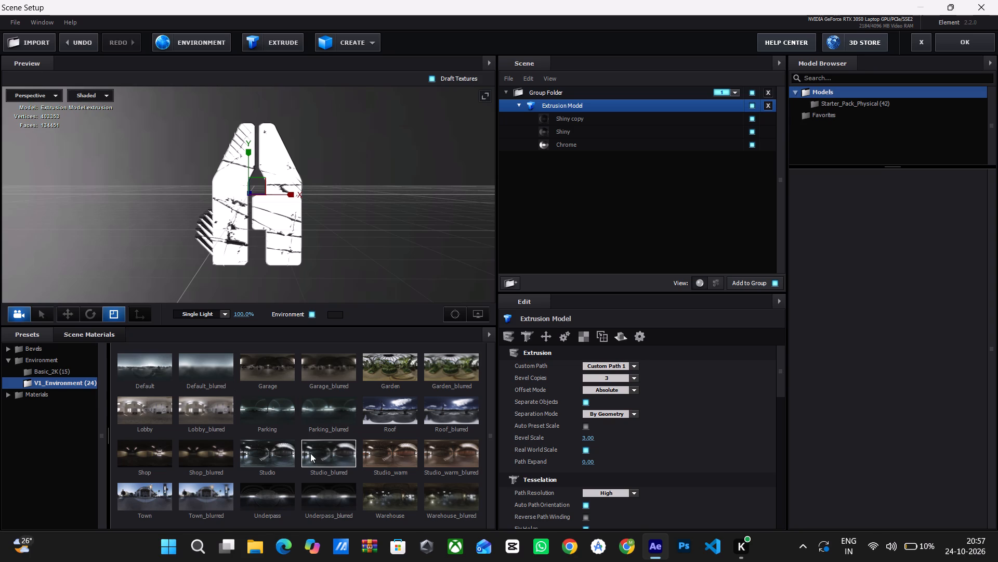
scroll(310, 453, "down", 1)
left_click(270, 498)
left_click(302, 496)
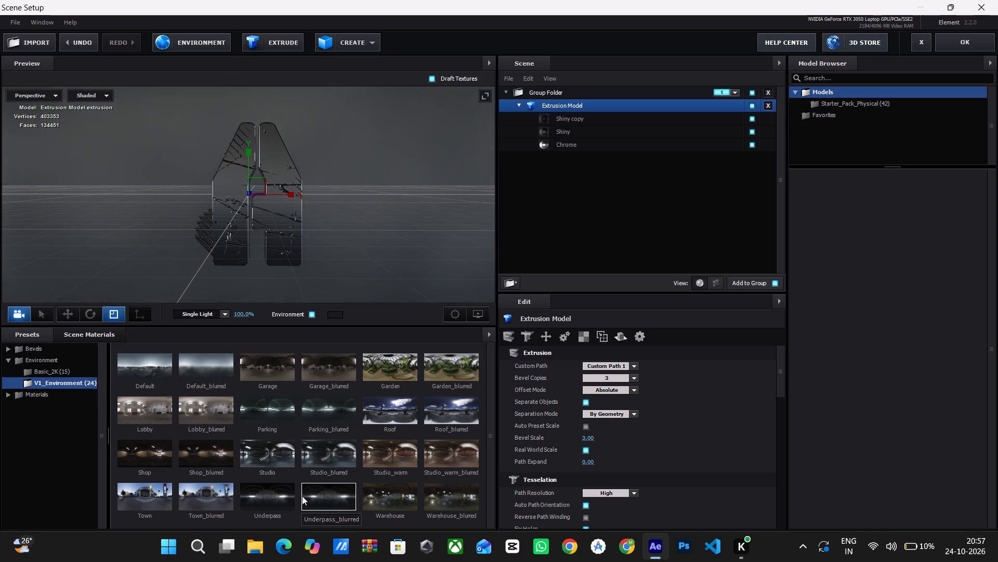
left_click(252, 497)
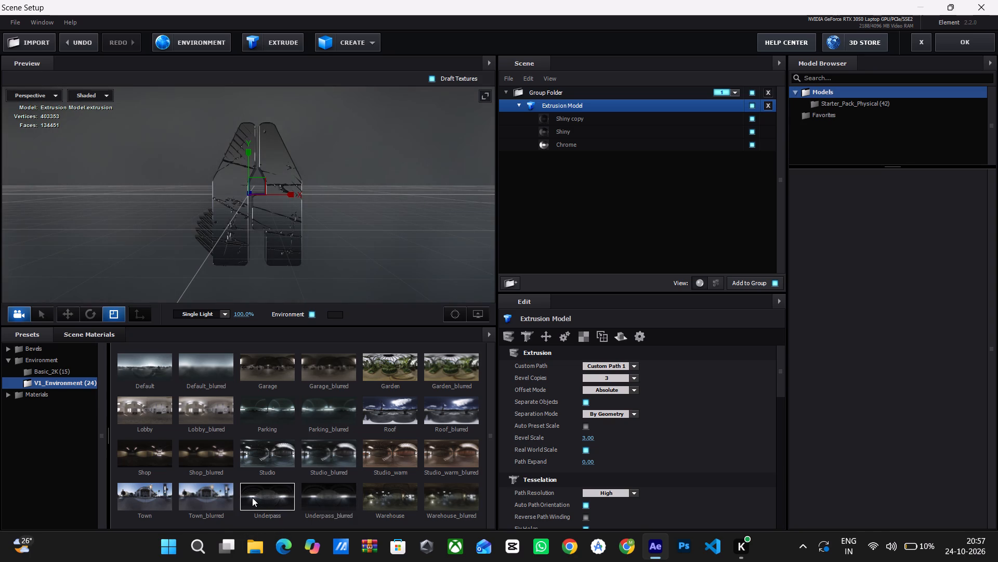
scroll(252, 497, "down", 2)
Collapse the Environment presets folder and hide the environment background in the preview.
left_click(61, 484)
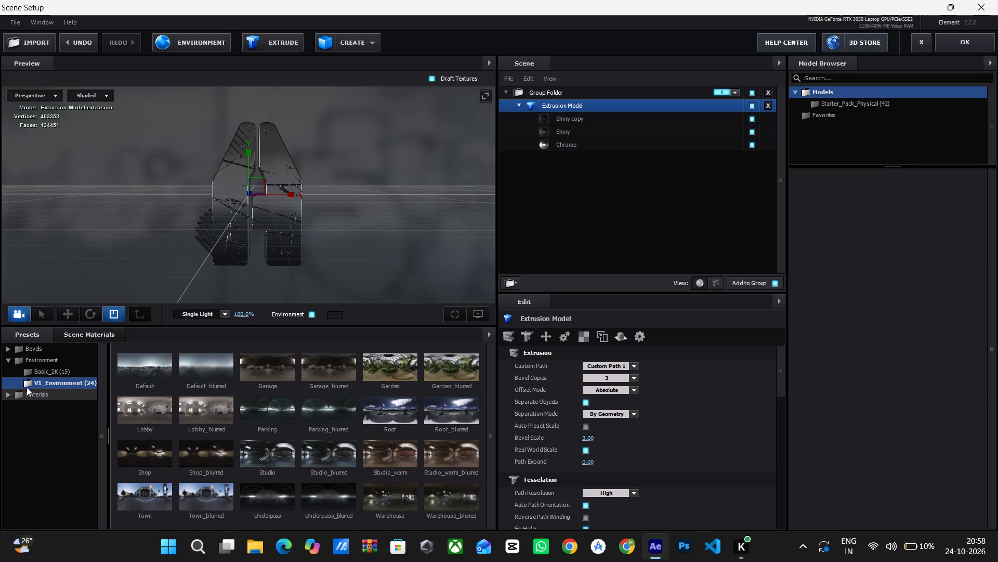
left_click(7, 362)
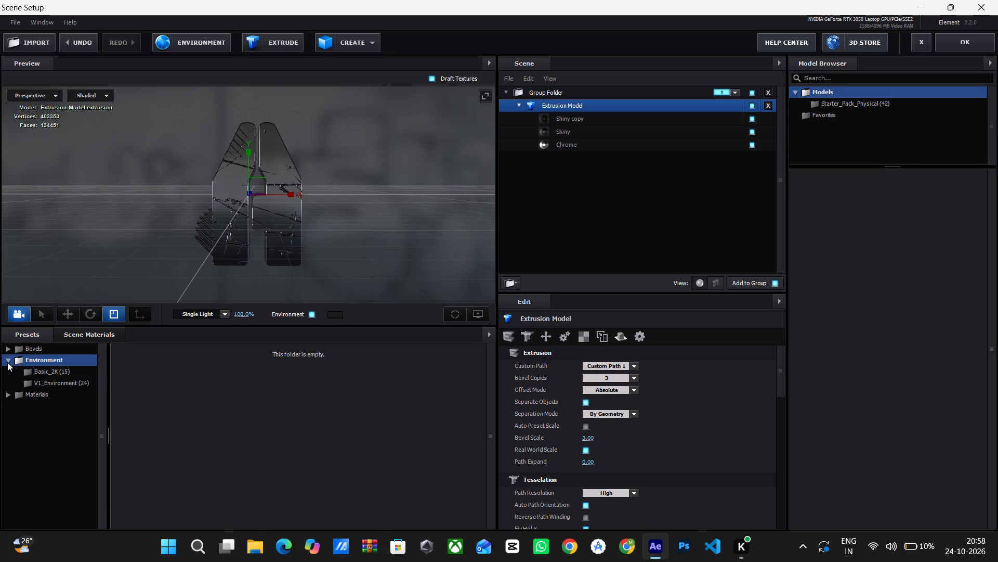
left_click(7, 362)
left_click(311, 315)
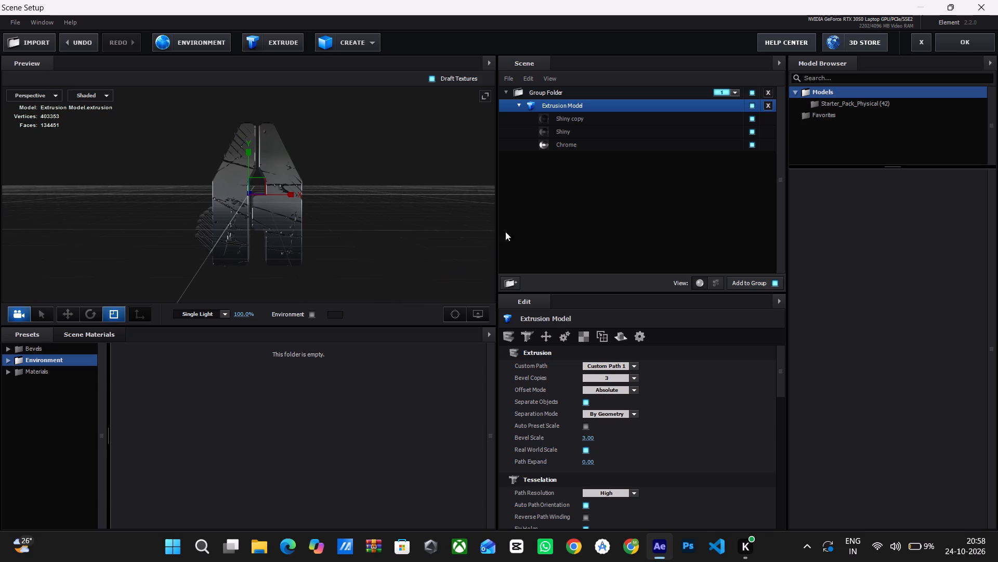
Collapse the extrusion model and its group folder in the scene, and rename the group folder as A1.
left_click(520, 106)
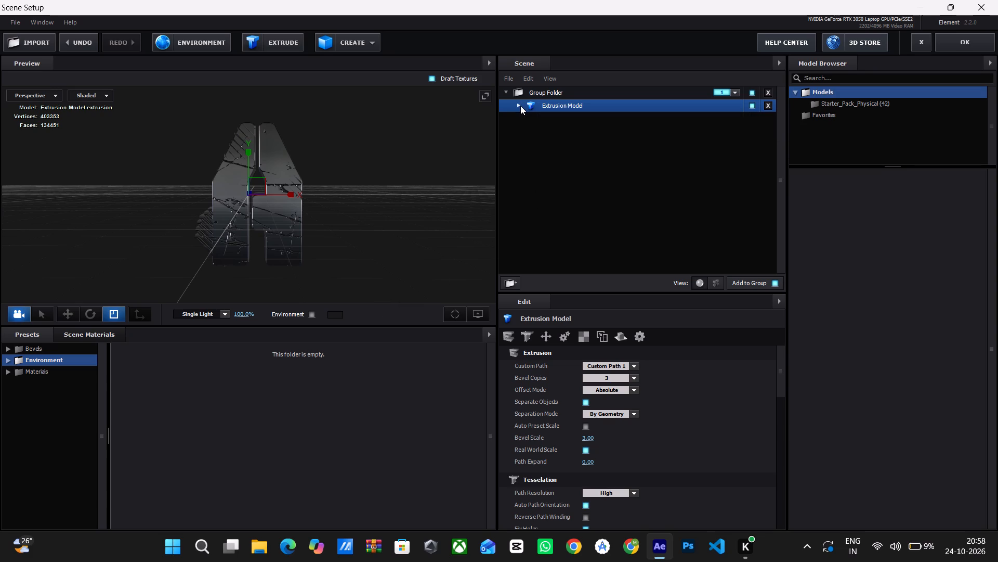
left_click(503, 92)
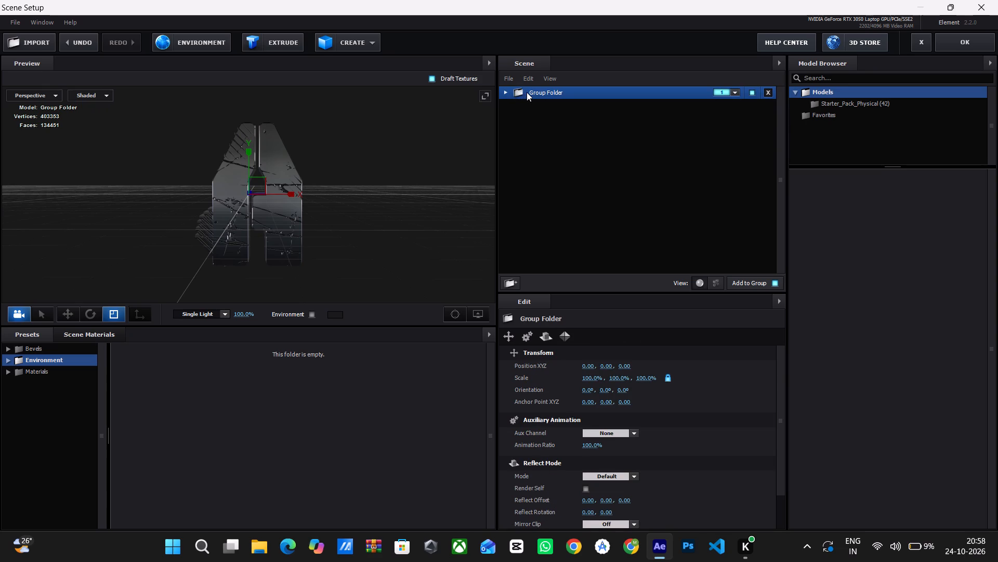
left_click(527, 92)
key("Return")
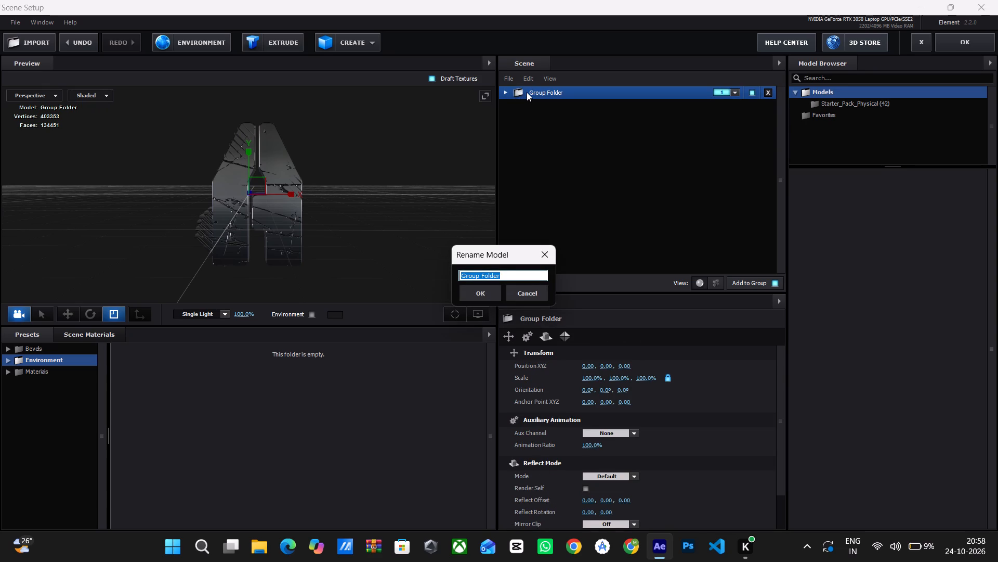
key("t")
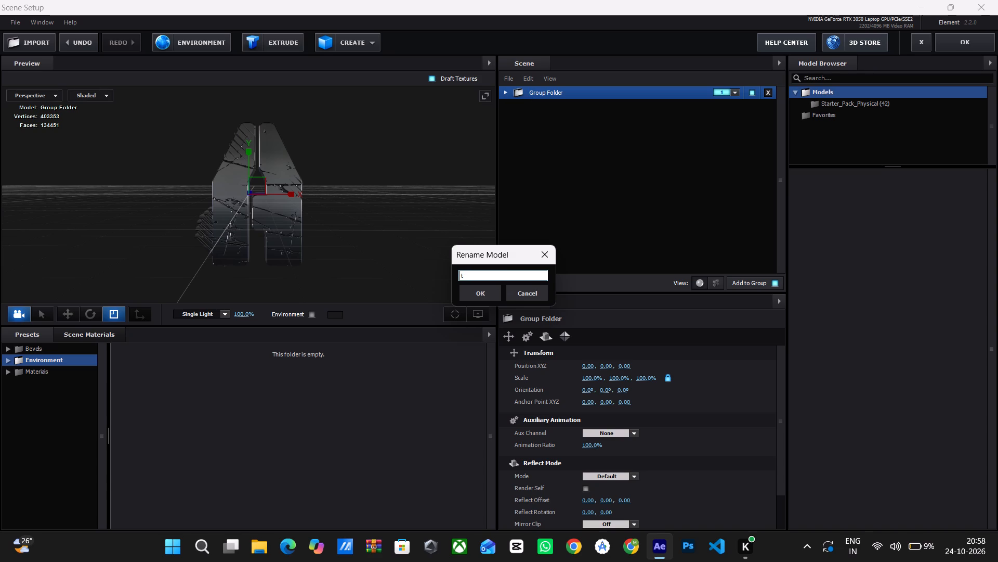
key("BackSpace")
key("shift+a")
key("1")
key("Return")
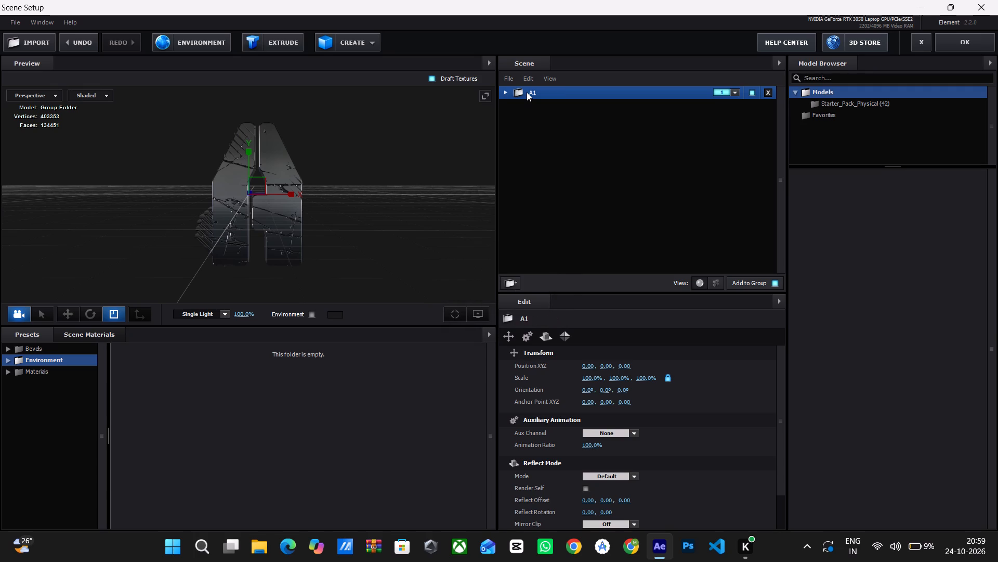
Duplicate the A1 group folder in the scene and rename the original folder as A2.
left_click(527, 92)
key("ctrl+d")
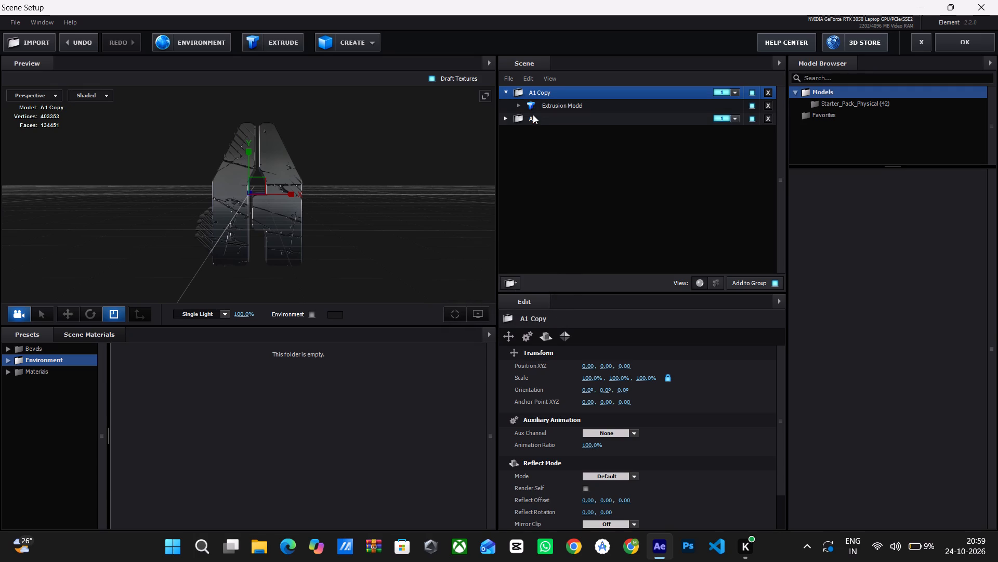
left_click(533, 116)
key("Return")
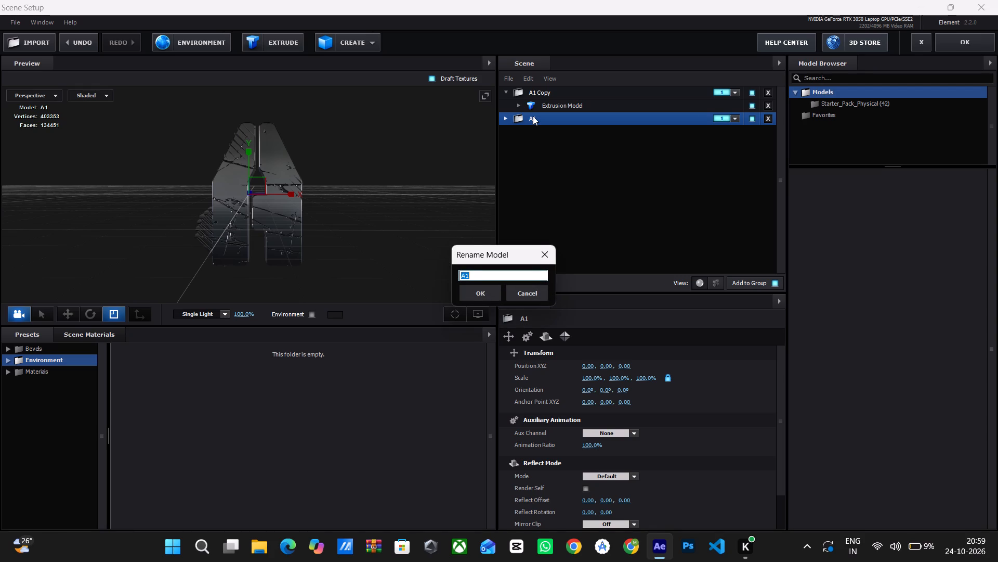
type("AA@")
key("BackSpace")
key("BackSpace")
key("2")
key("Return")
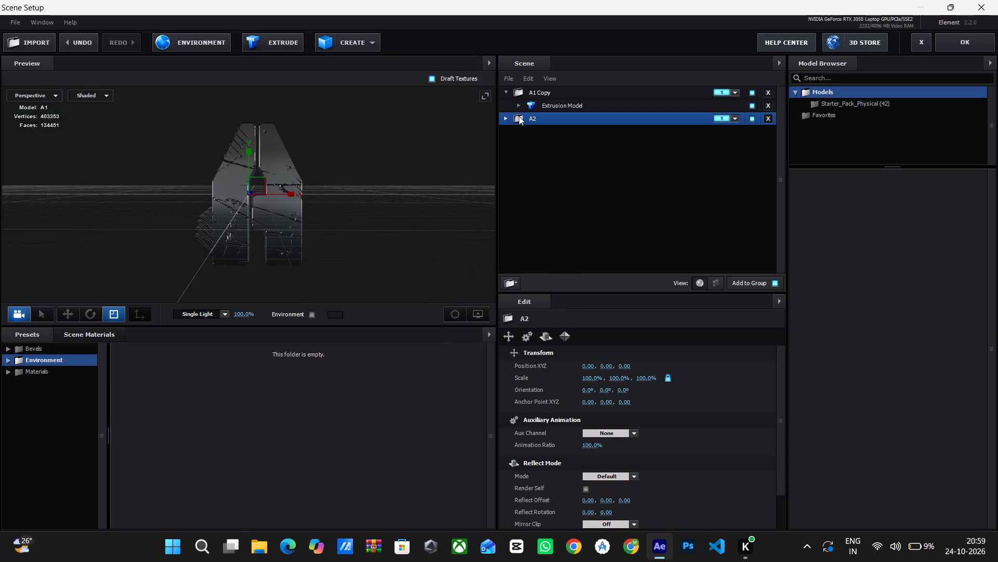
Duplicate the A2 group folder and rename the copy as T.
key("ctrl+d")
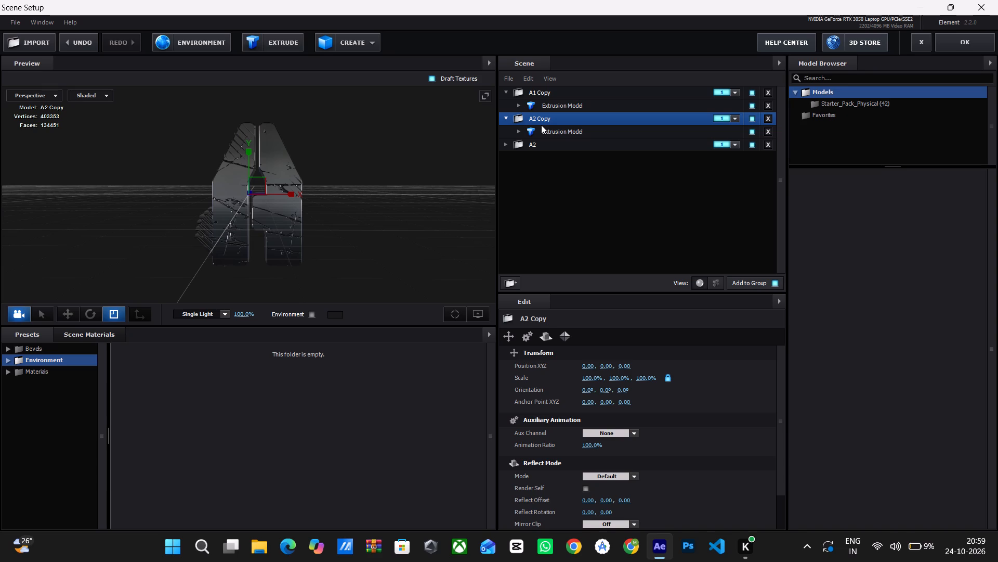
left_click(541, 121)
key("Return")
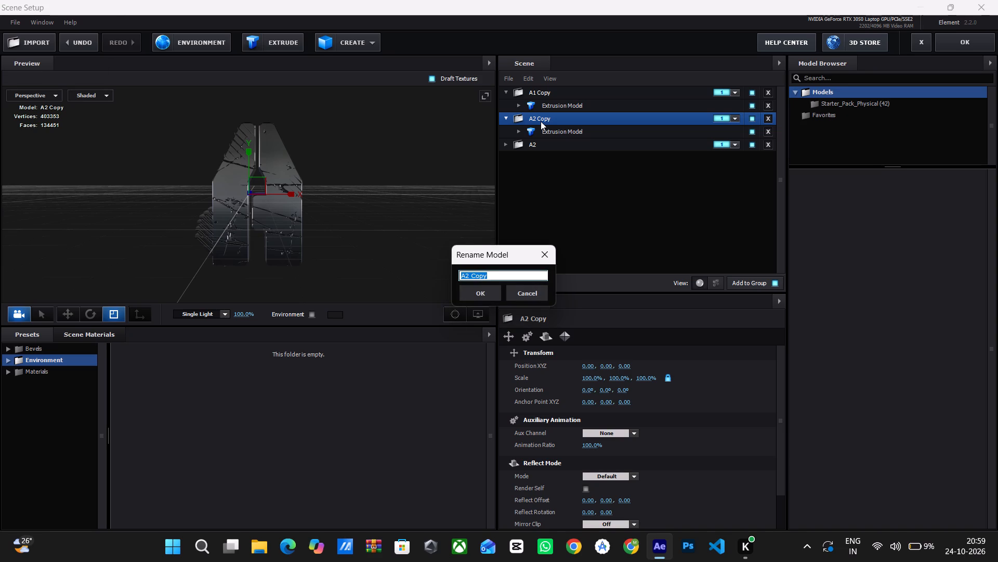
key("BackSpace")
key("shift+t")
key("Return")
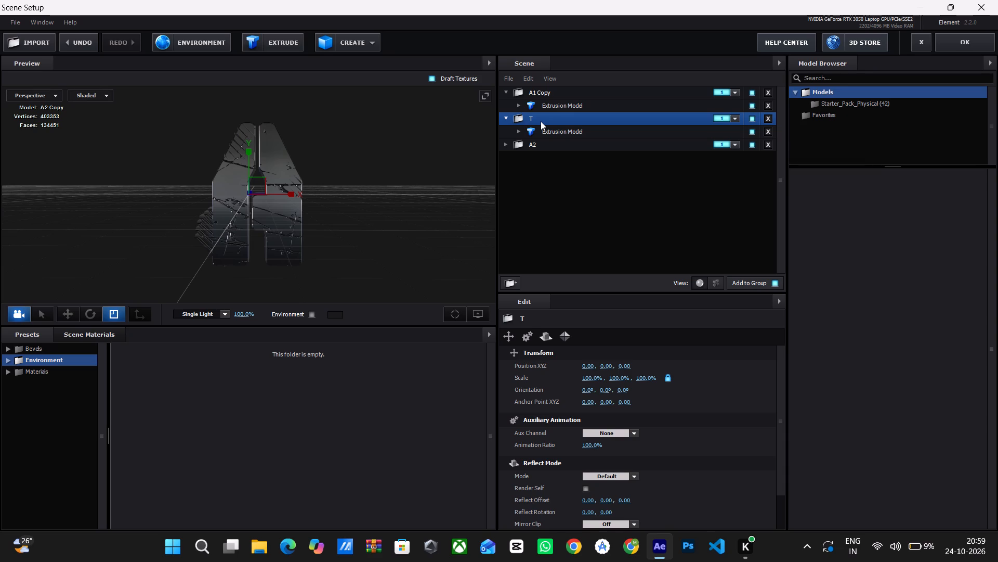
Rename the A1 Copy group folder as A!.
left_click(537, 90)
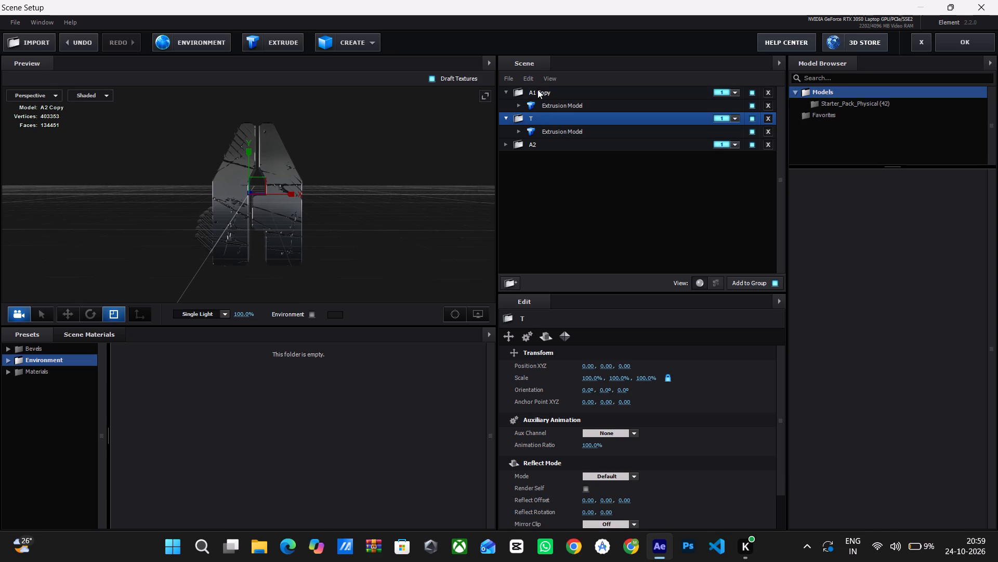
left_click(537, 90)
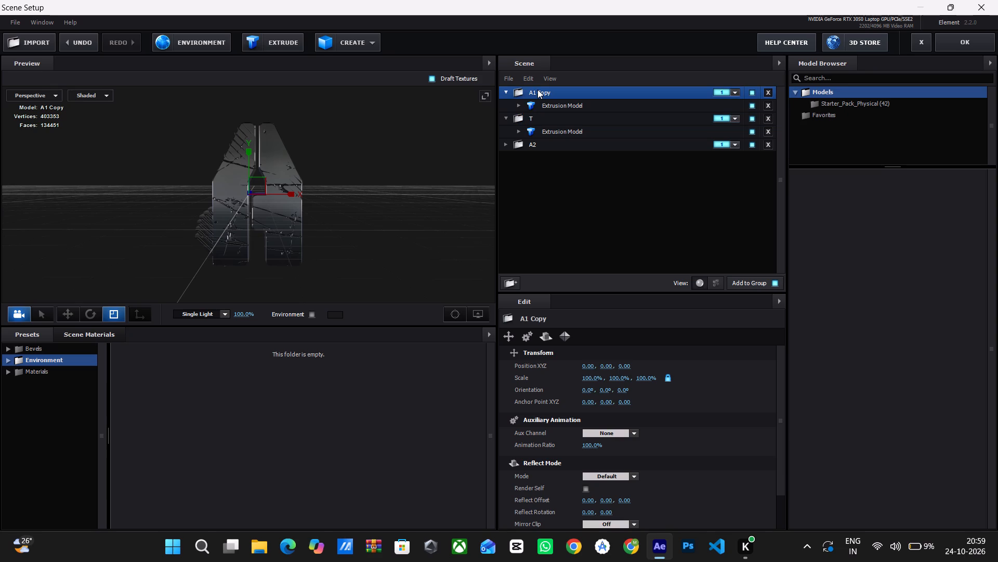
type("A!")
key("Return")
type("A!")
key("Return")
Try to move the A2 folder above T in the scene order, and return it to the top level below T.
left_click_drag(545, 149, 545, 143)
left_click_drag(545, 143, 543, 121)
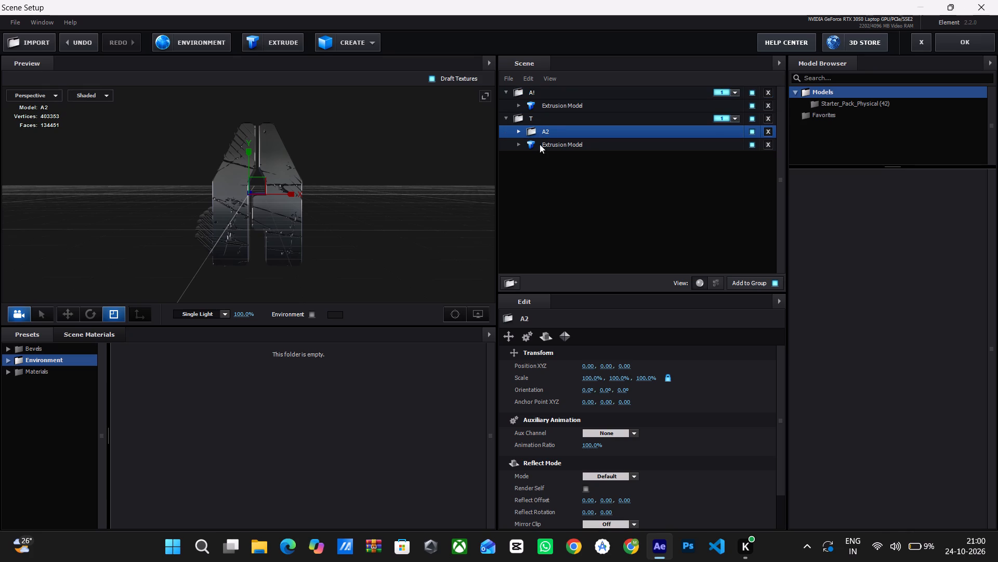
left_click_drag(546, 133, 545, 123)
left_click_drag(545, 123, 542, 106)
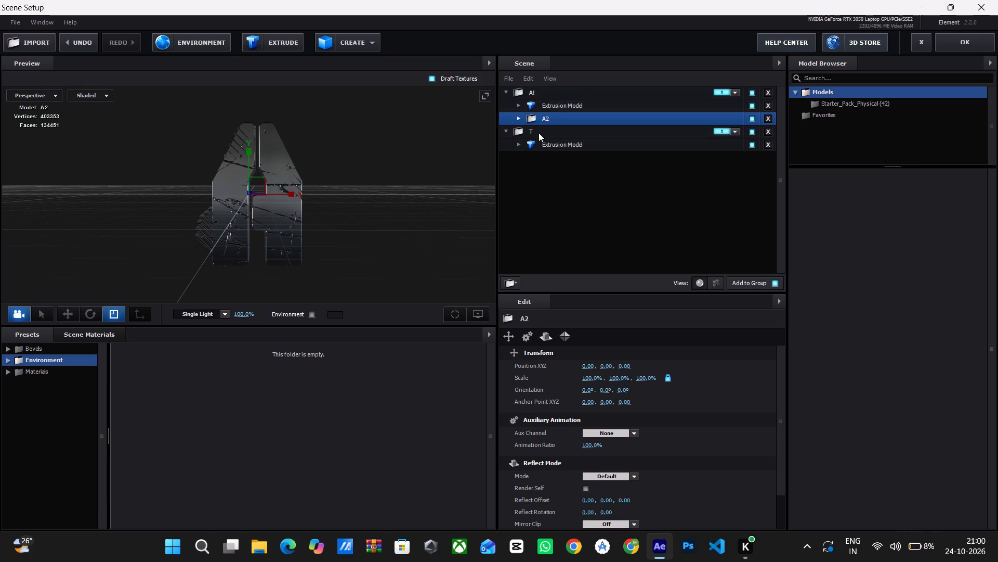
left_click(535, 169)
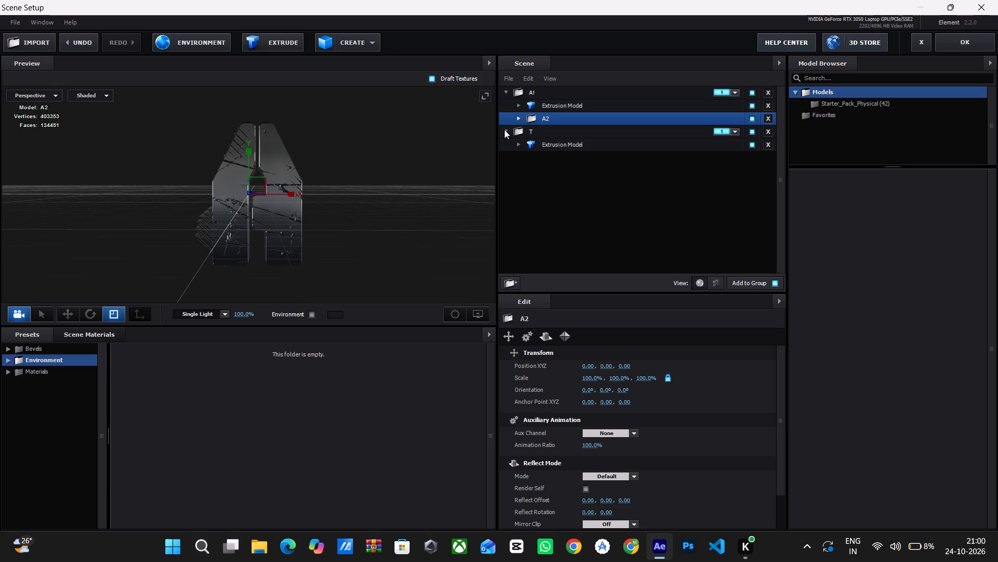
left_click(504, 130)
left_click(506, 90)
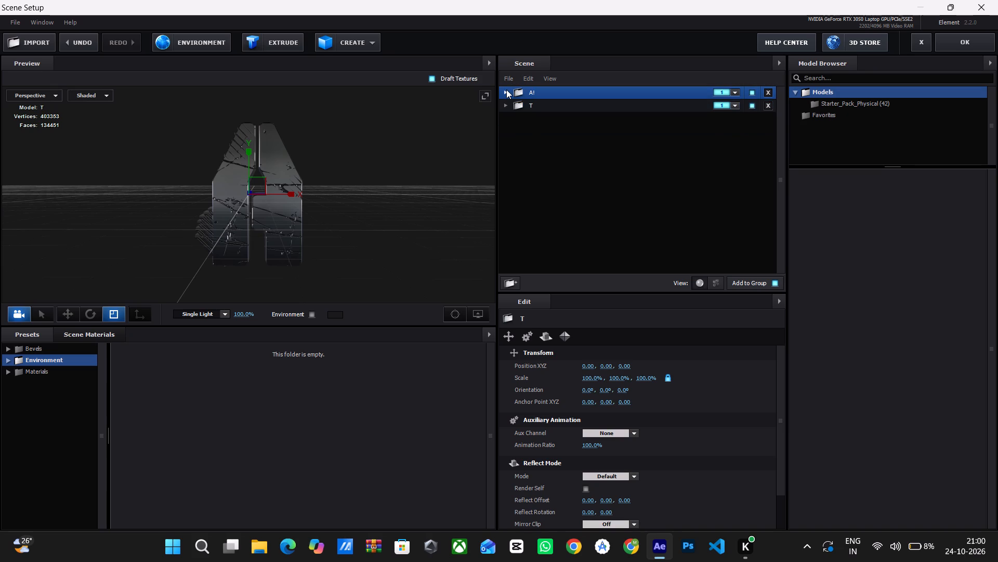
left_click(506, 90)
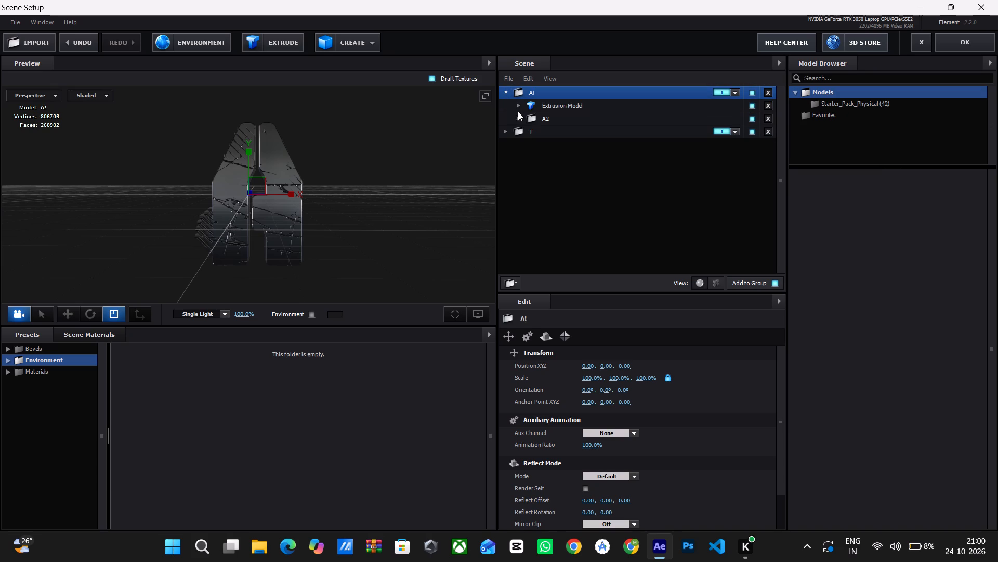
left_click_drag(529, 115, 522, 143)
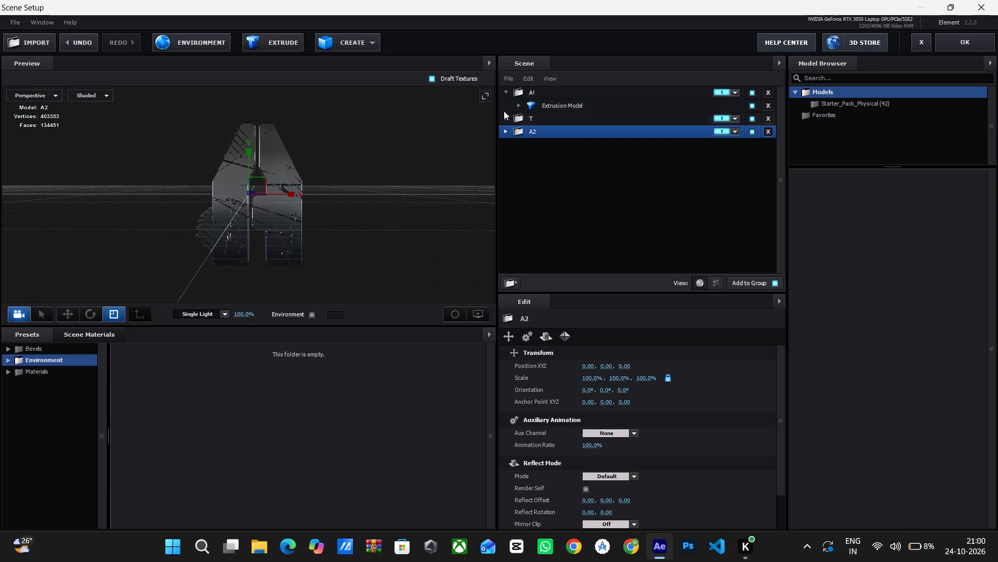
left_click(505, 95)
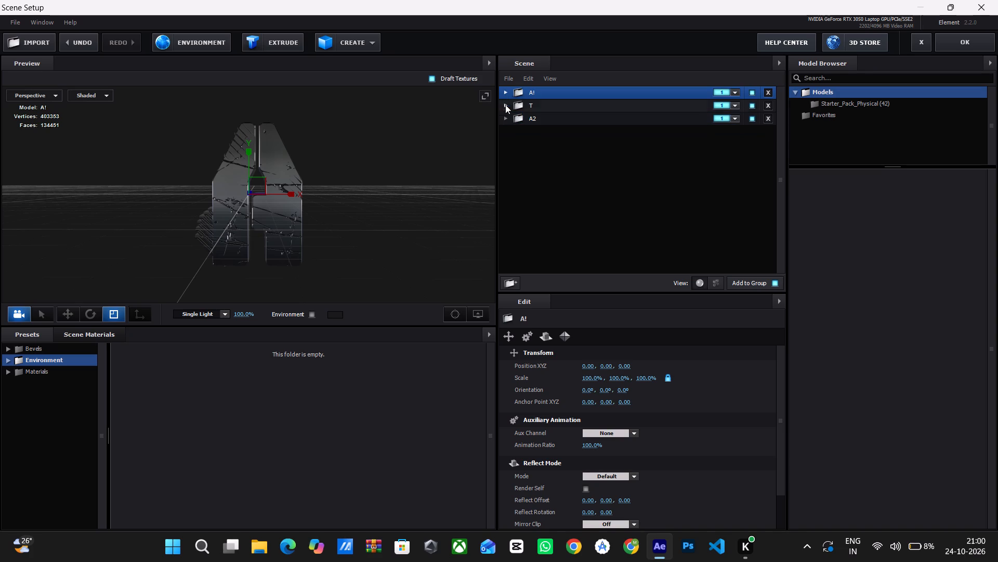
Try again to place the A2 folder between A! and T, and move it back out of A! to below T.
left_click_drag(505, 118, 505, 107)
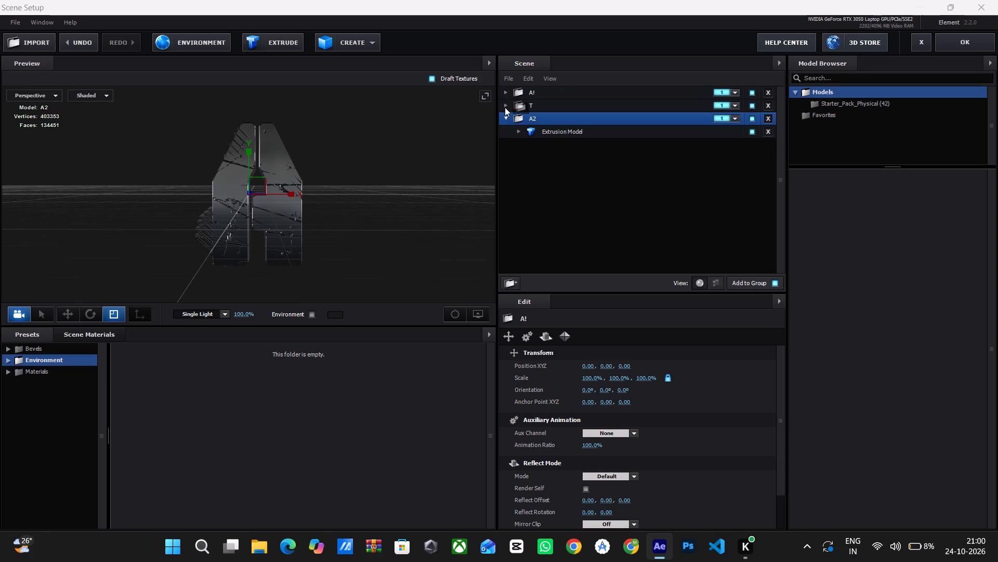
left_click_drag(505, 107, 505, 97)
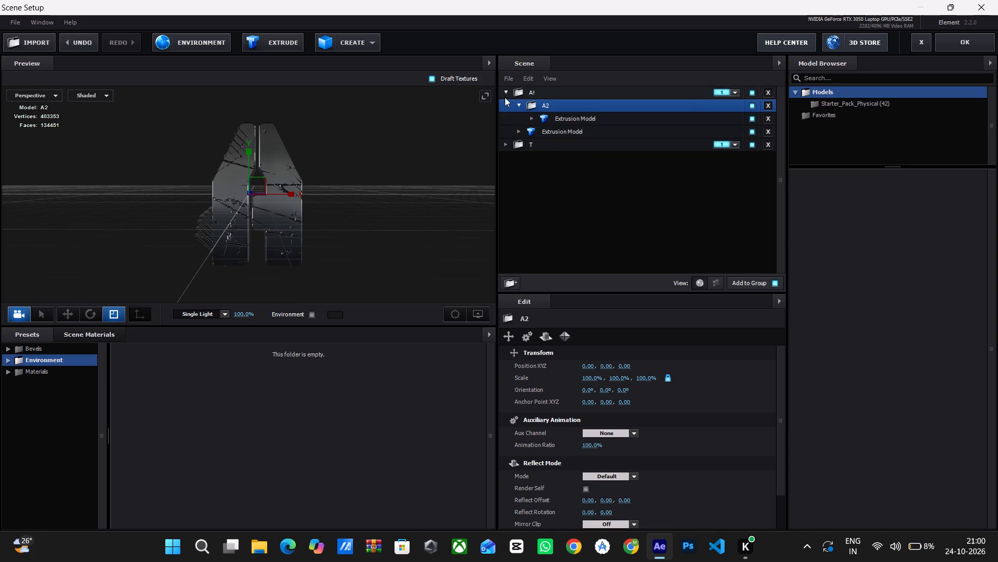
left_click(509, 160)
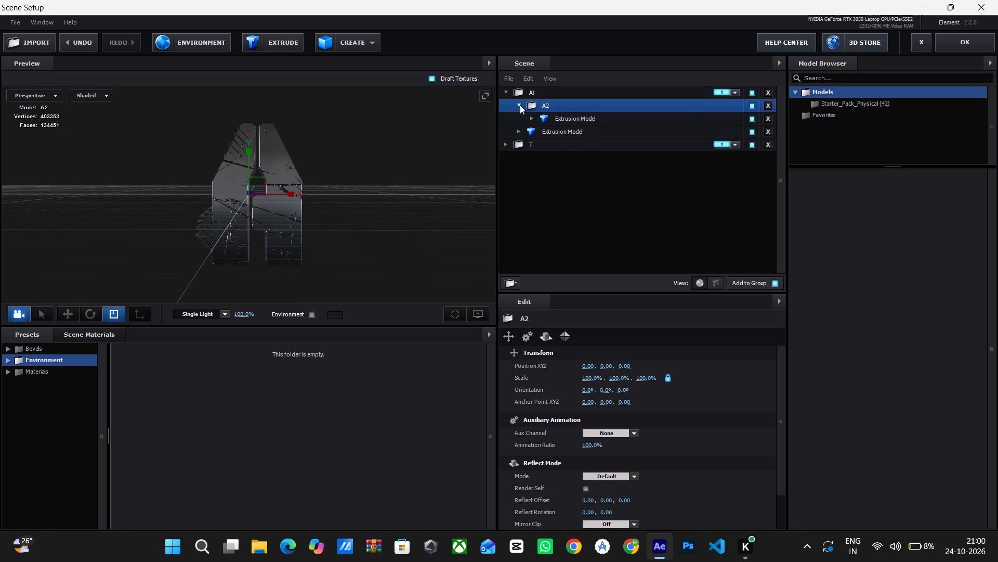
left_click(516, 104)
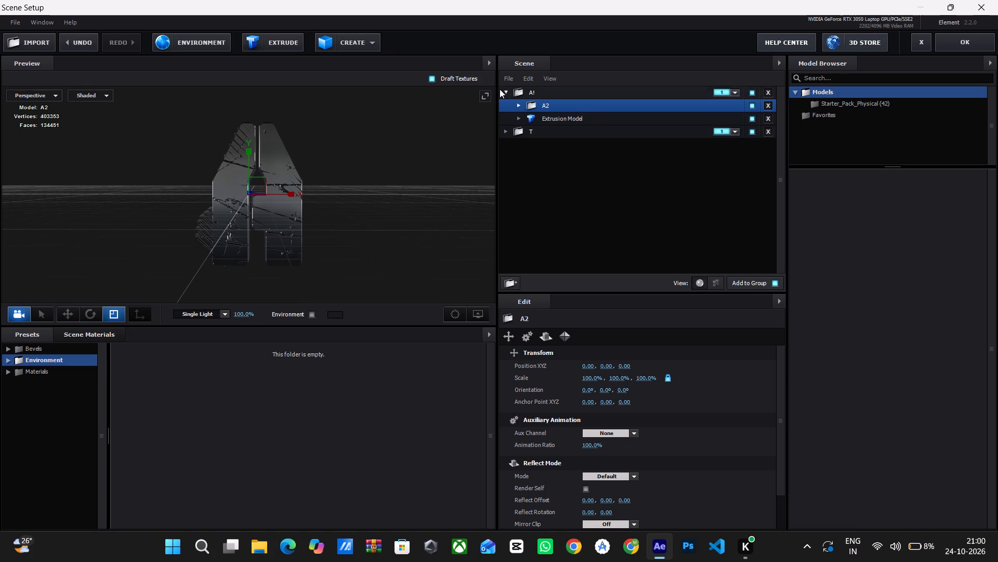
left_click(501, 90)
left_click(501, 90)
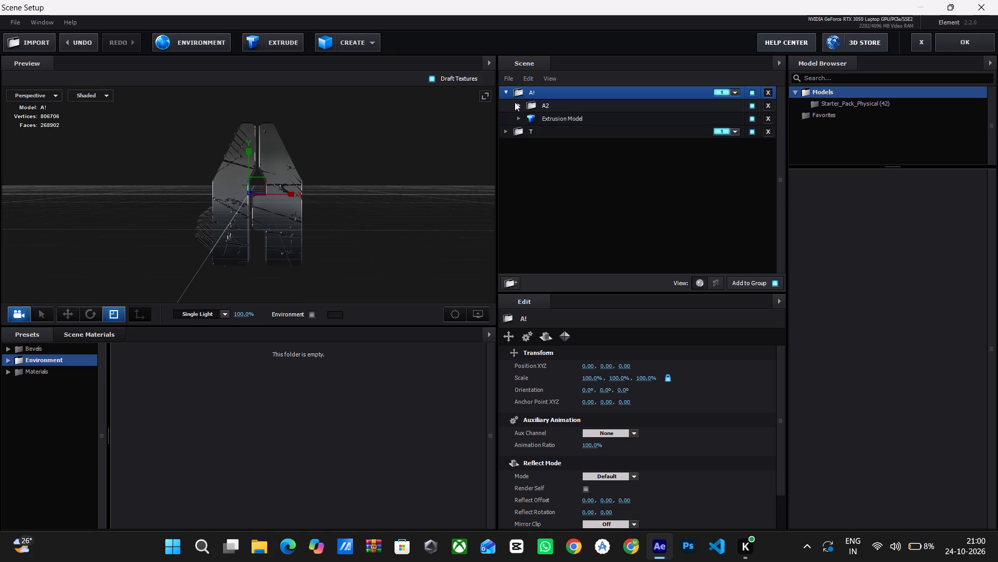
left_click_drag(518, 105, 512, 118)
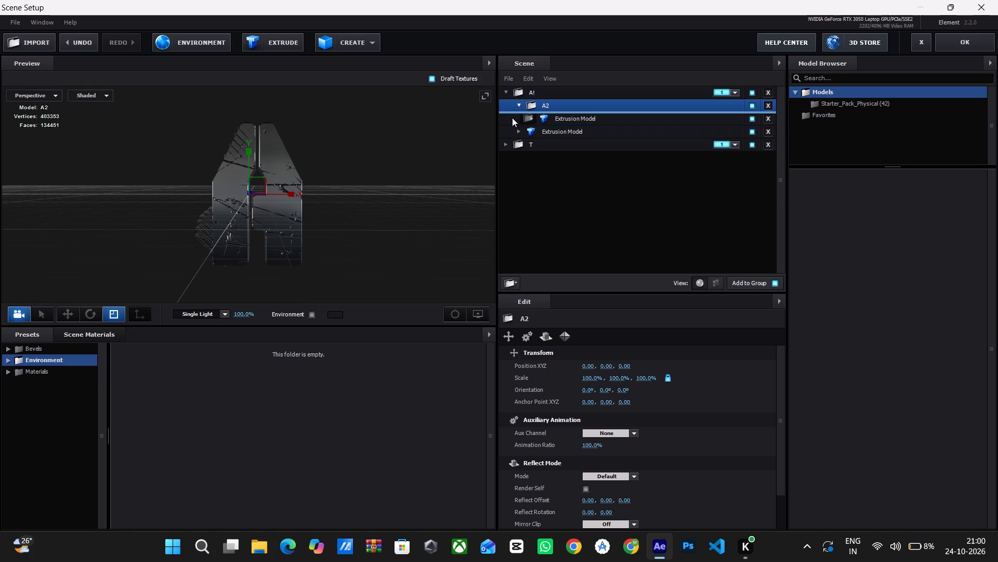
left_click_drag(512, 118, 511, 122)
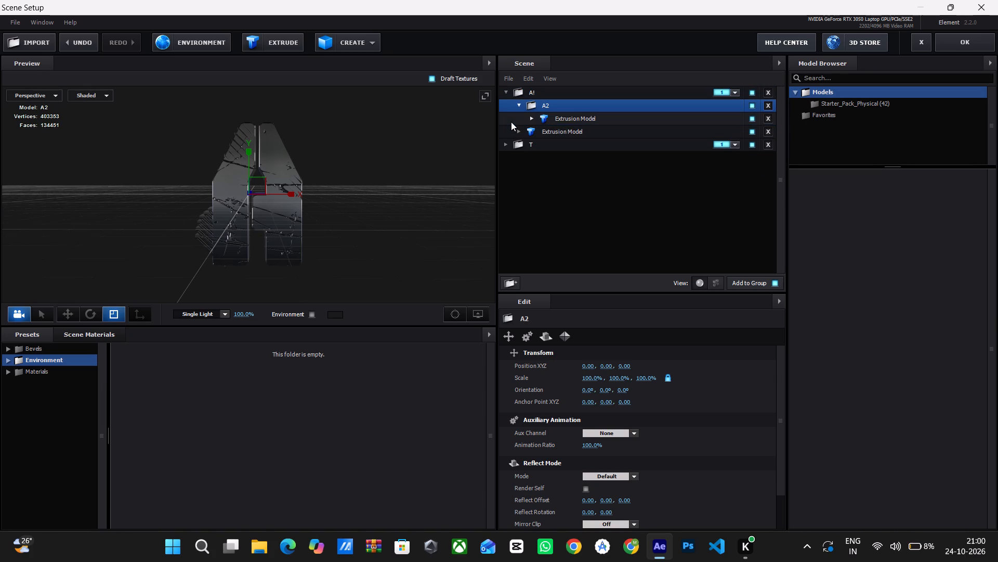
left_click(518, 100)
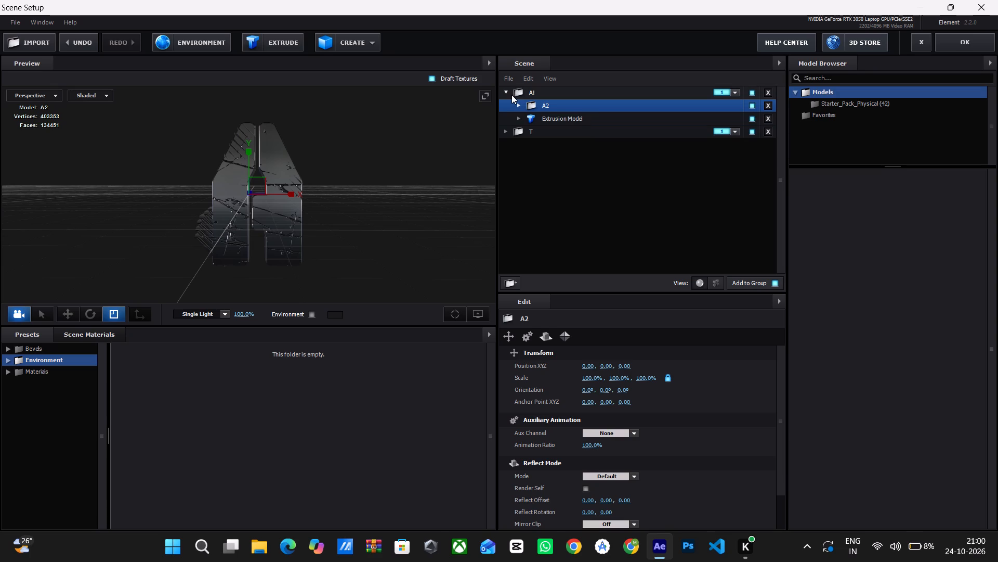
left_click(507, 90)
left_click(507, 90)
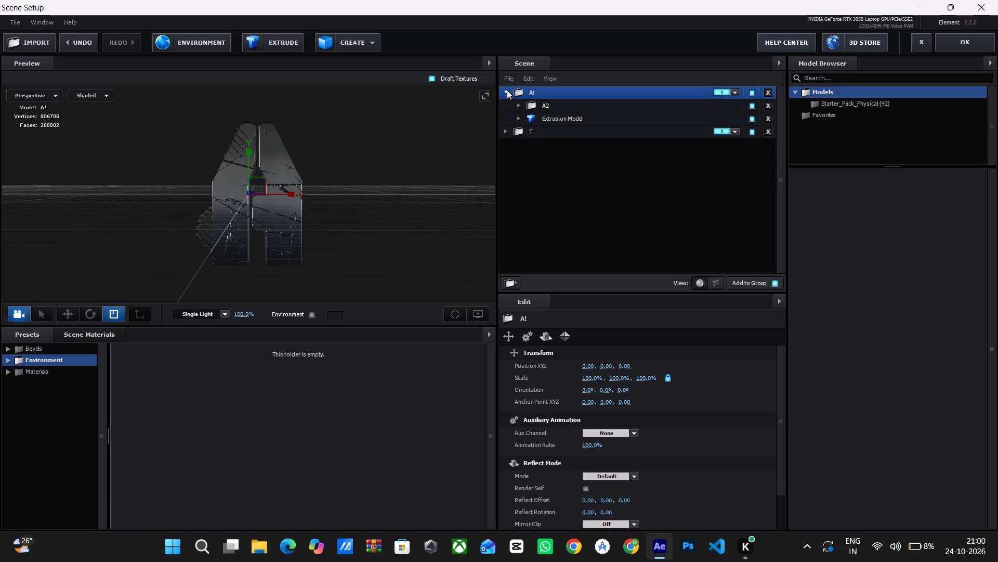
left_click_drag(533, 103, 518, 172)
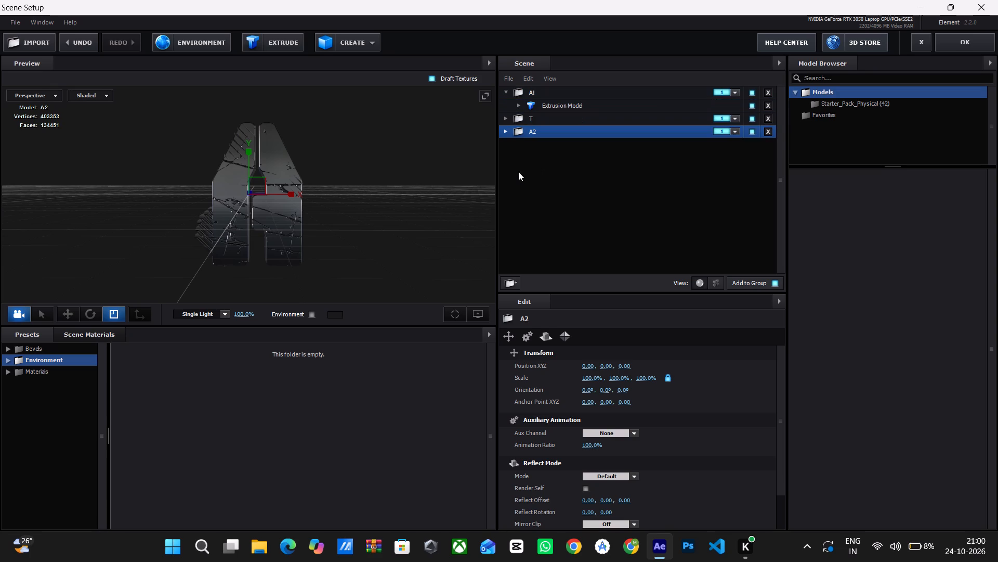
Collapse the A! group folder and set the A2 folder's extrusion model to Custom Path 2.
left_click(518, 104)
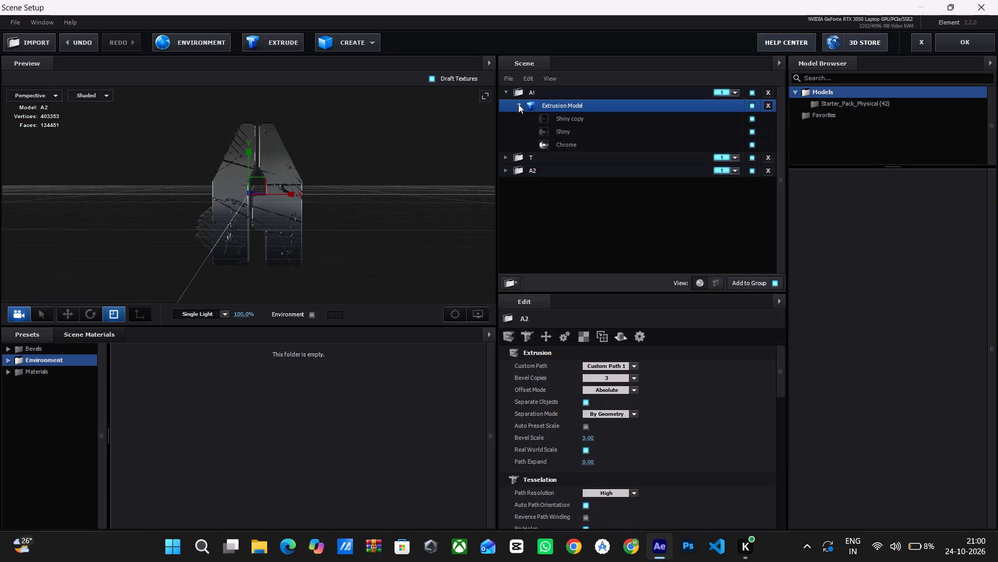
left_click(518, 104)
left_click(506, 91)
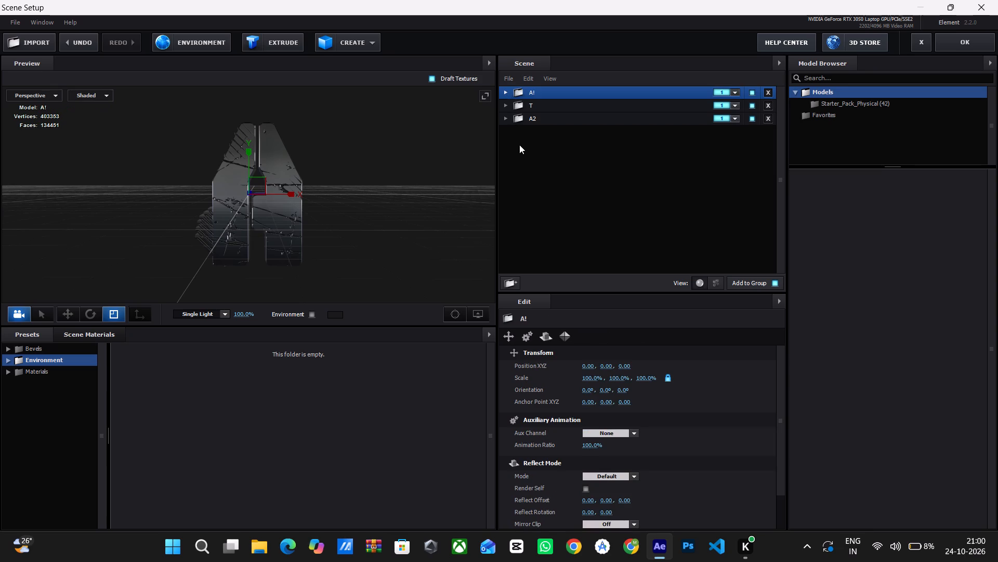
left_click(547, 105)
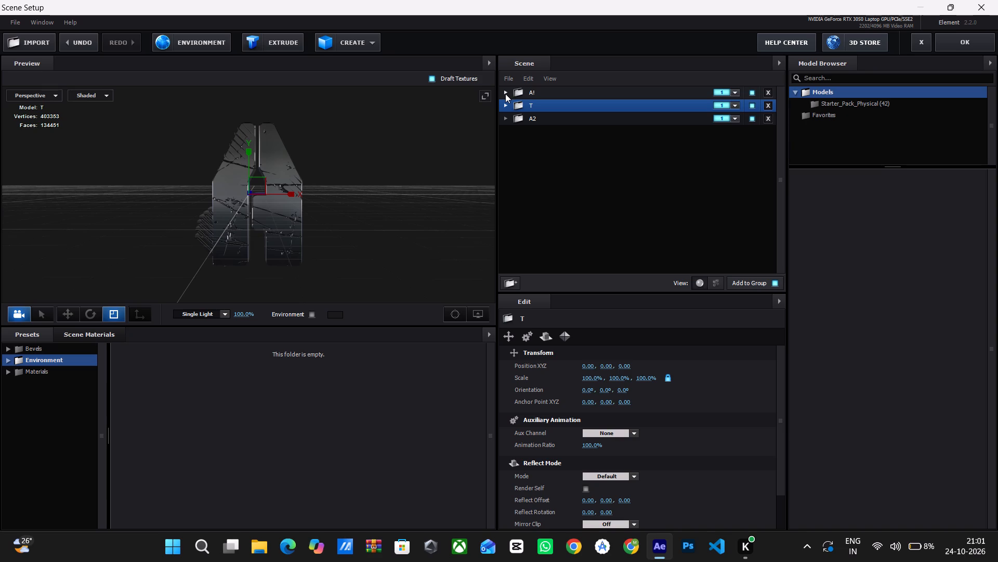
left_click(505, 115)
left_click(547, 130)
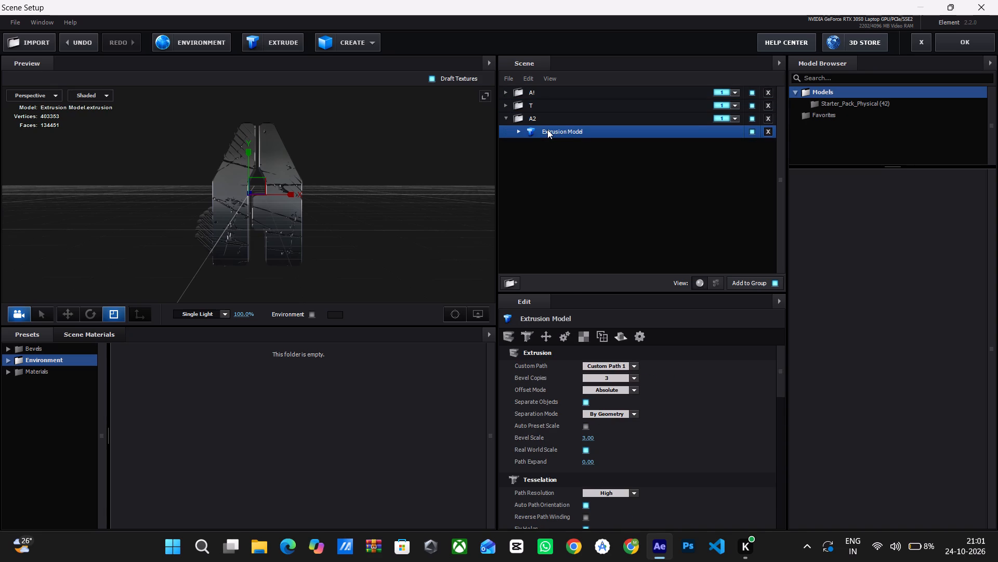
left_click(631, 365)
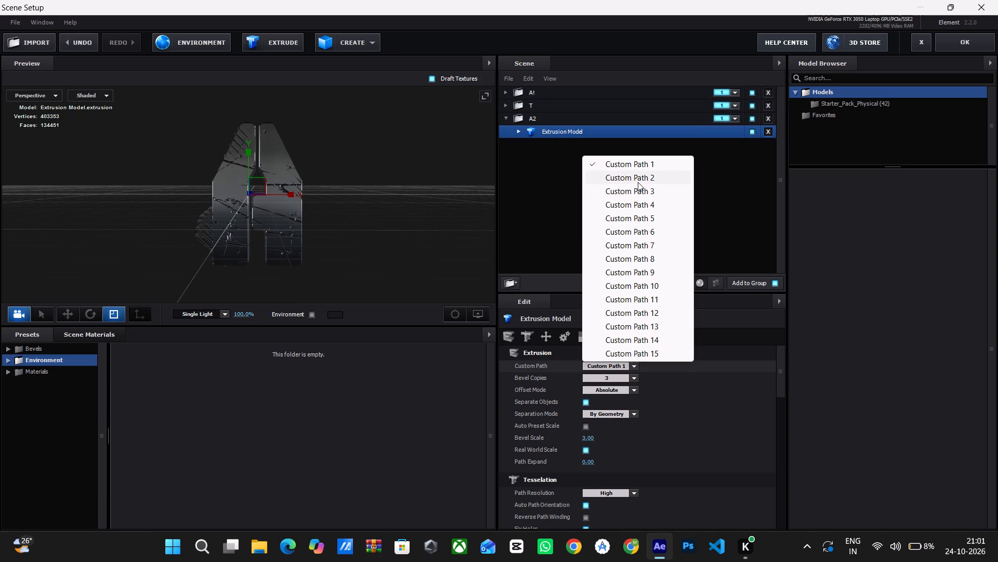
left_click(638, 182)
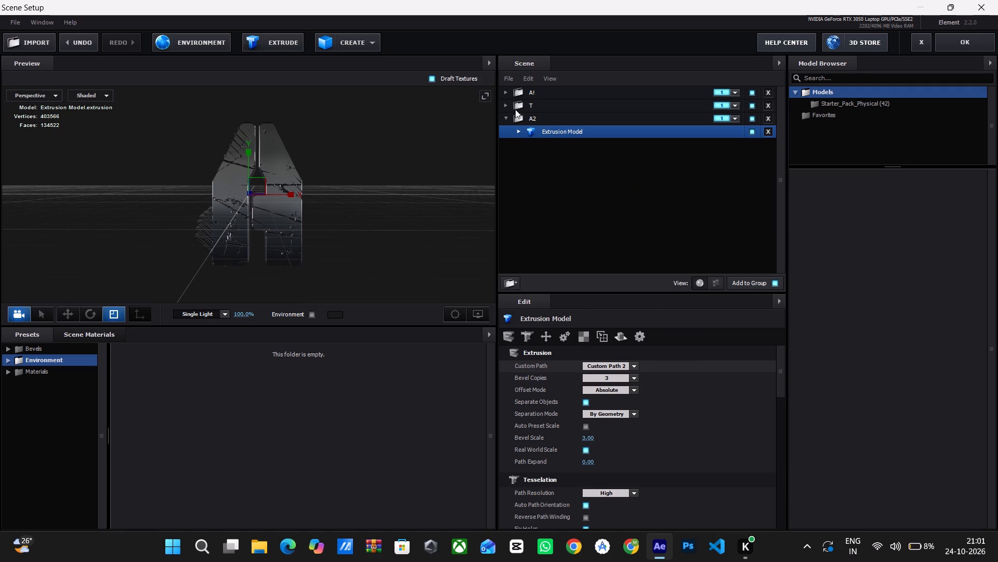
Set the T folder's extrusion model to Custom Path 3 and collapse the T folder.
left_click(504, 107)
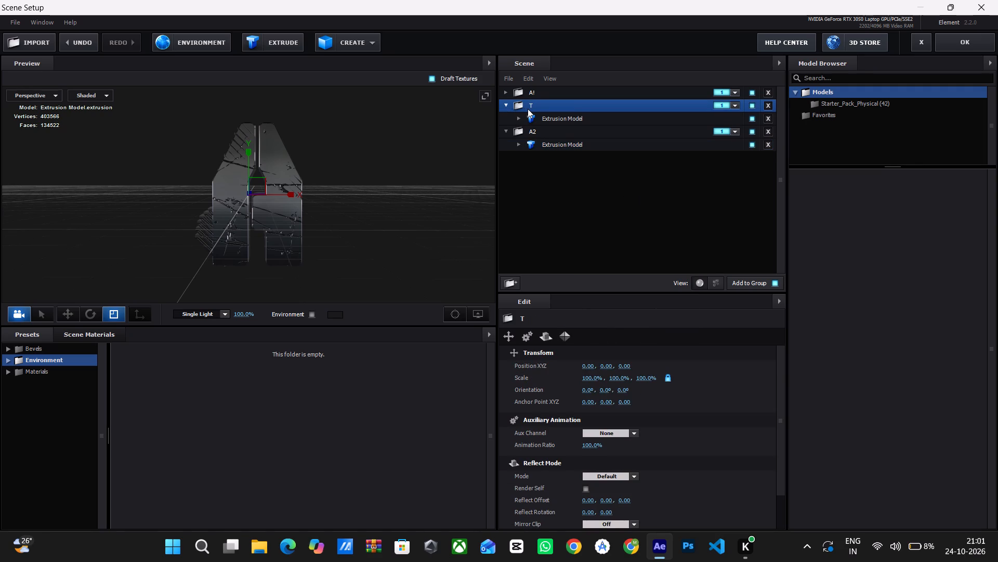
left_click(517, 117)
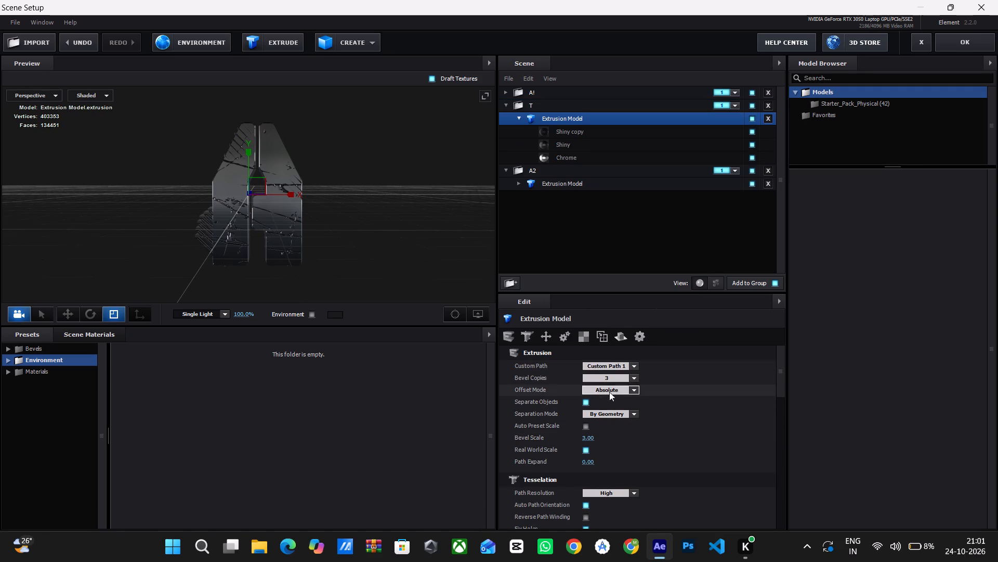
left_click(630, 369)
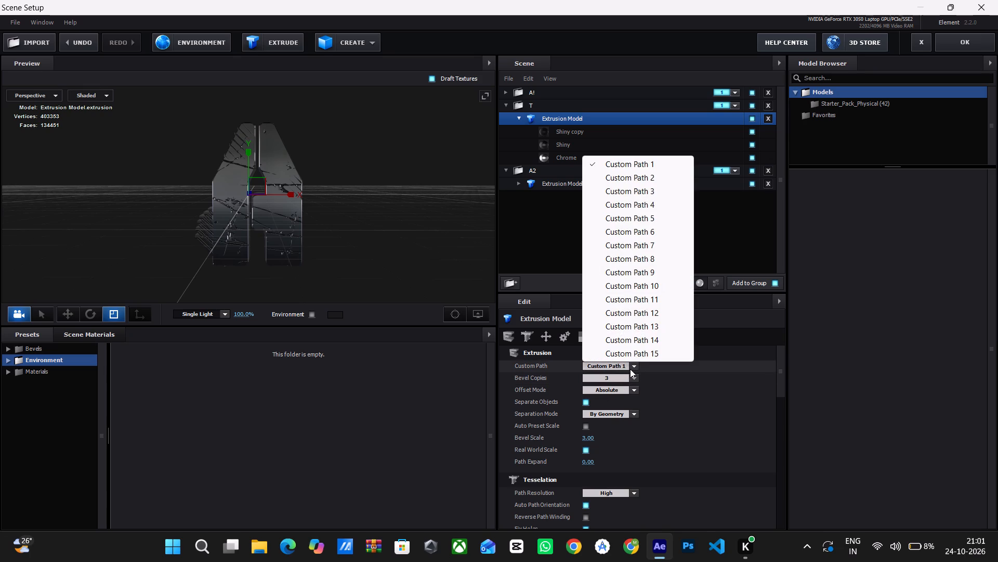
left_click(648, 190)
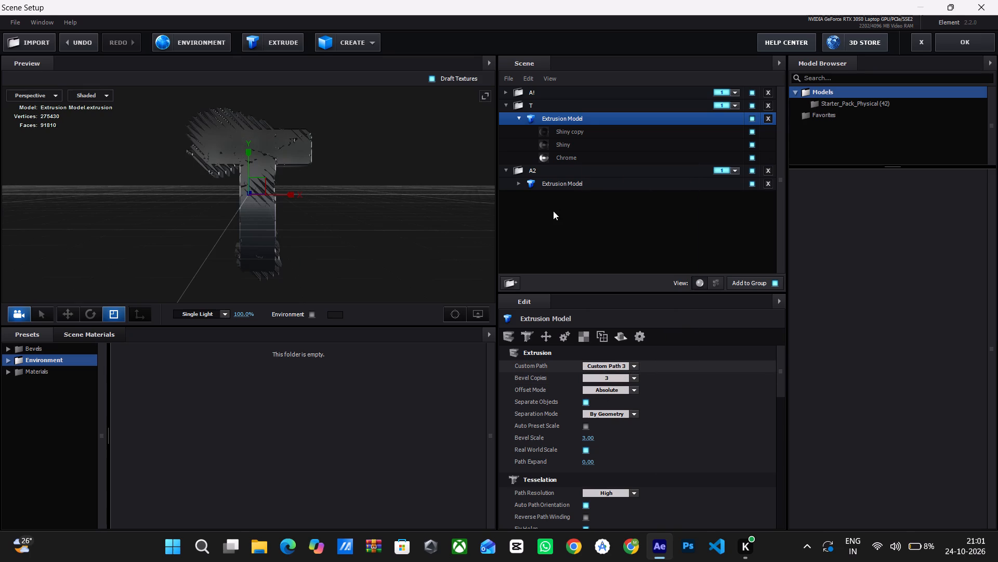
left_click(508, 109)
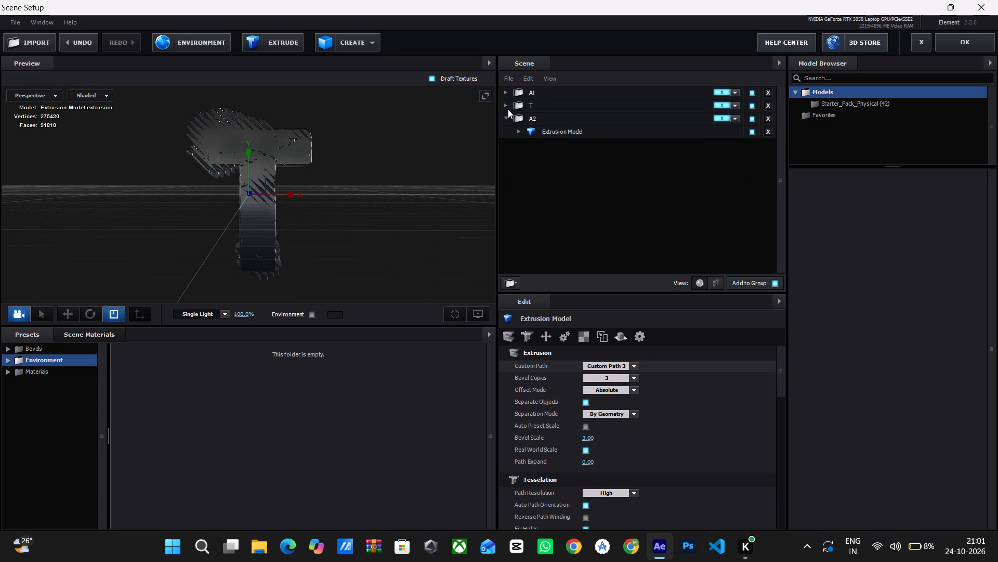
left_click(532, 180)
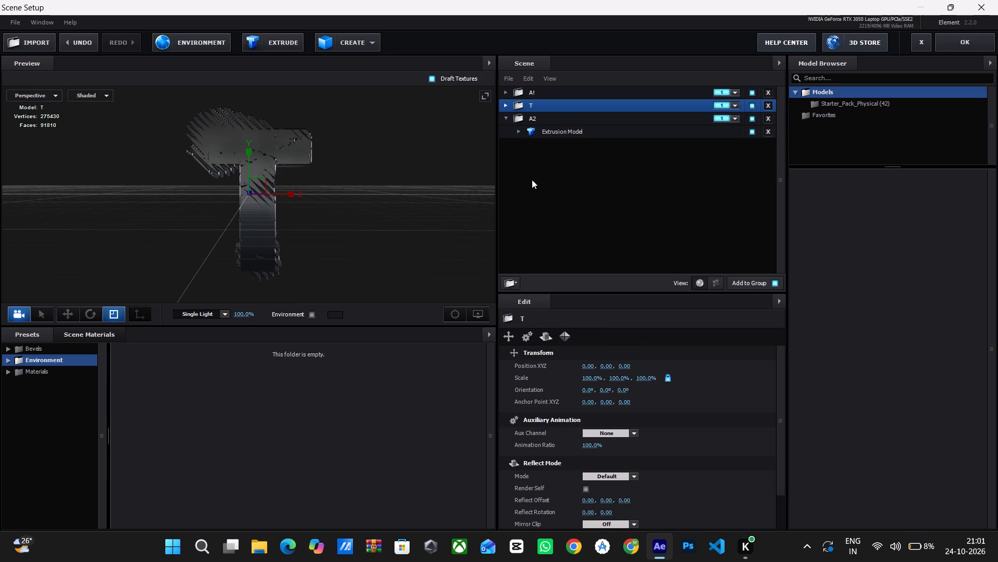
Duplicate the A2 group folder and rename the copy as A3.
left_click(507, 114)
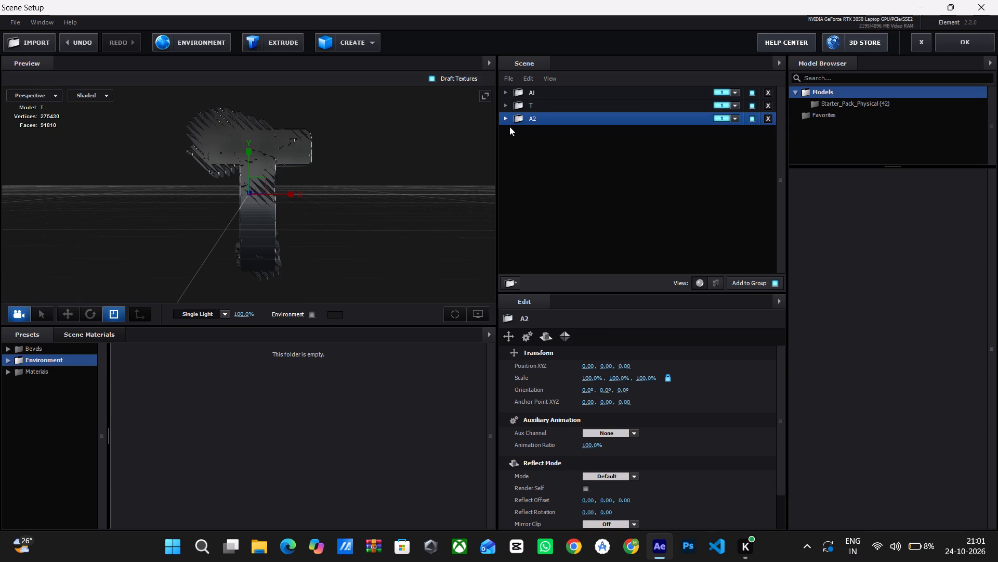
left_click(510, 132)
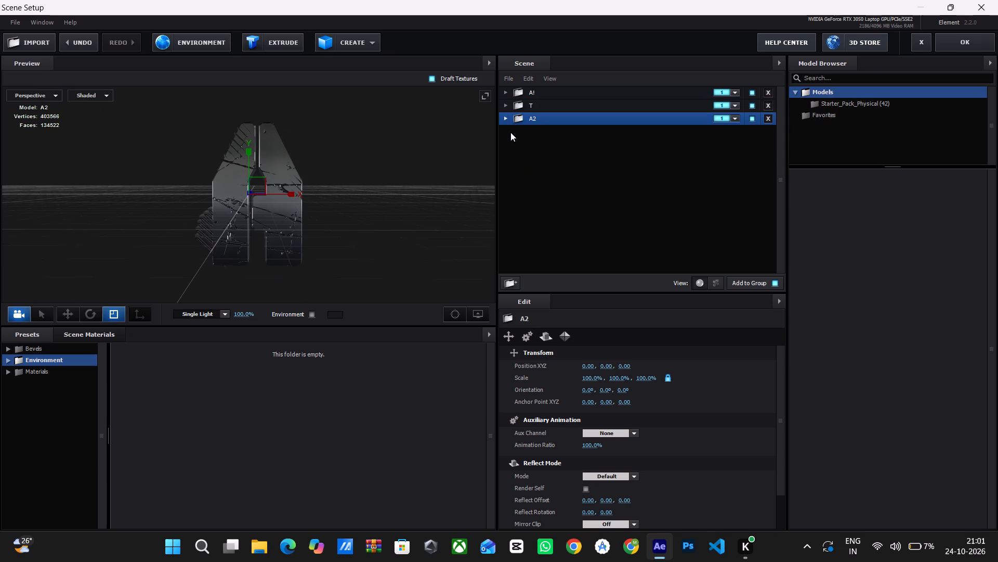
key("ctrl+d")
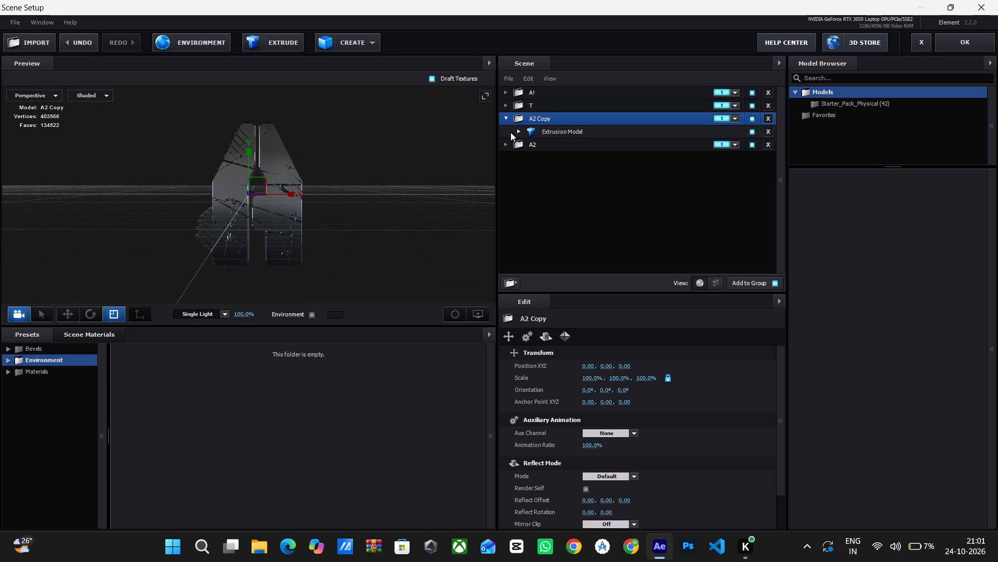
key("BackSpace")
left_click(532, 121)
key("Return")
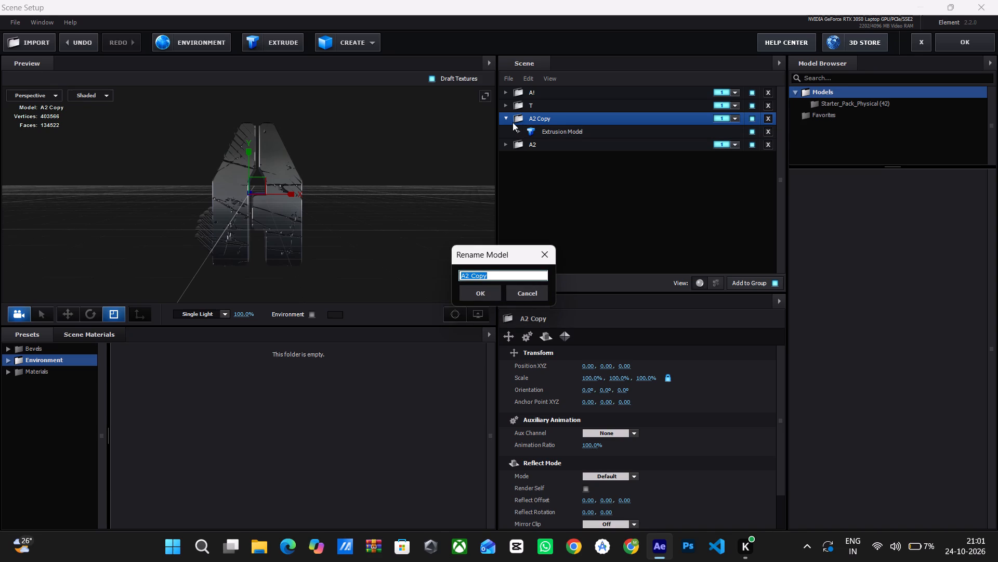
key("shift+a")
key("3")
key("Return")
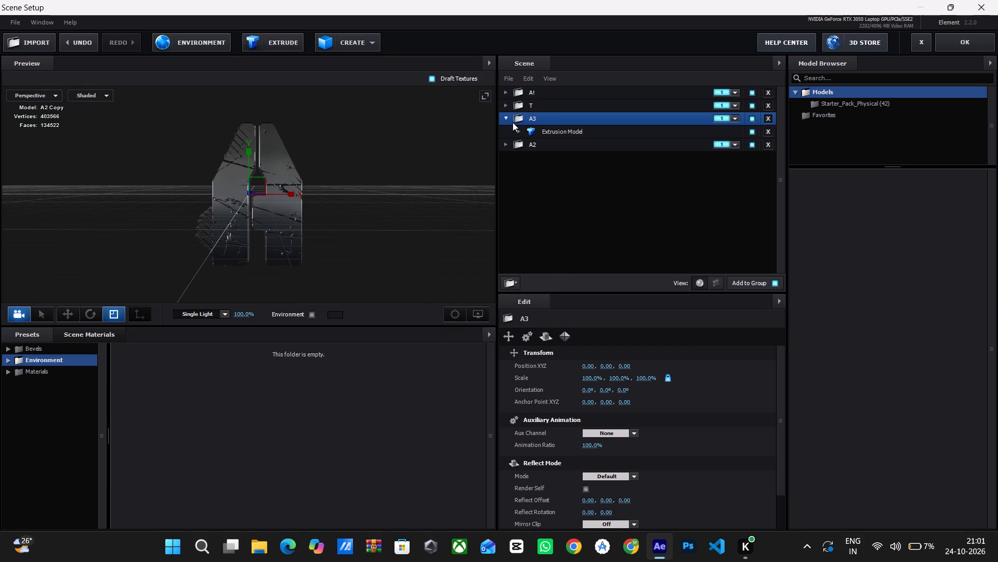
left_click(518, 188)
Set the A3 folder's extrusion model to Custom Path 4 and collapse the A3 folder.
left_click(534, 132)
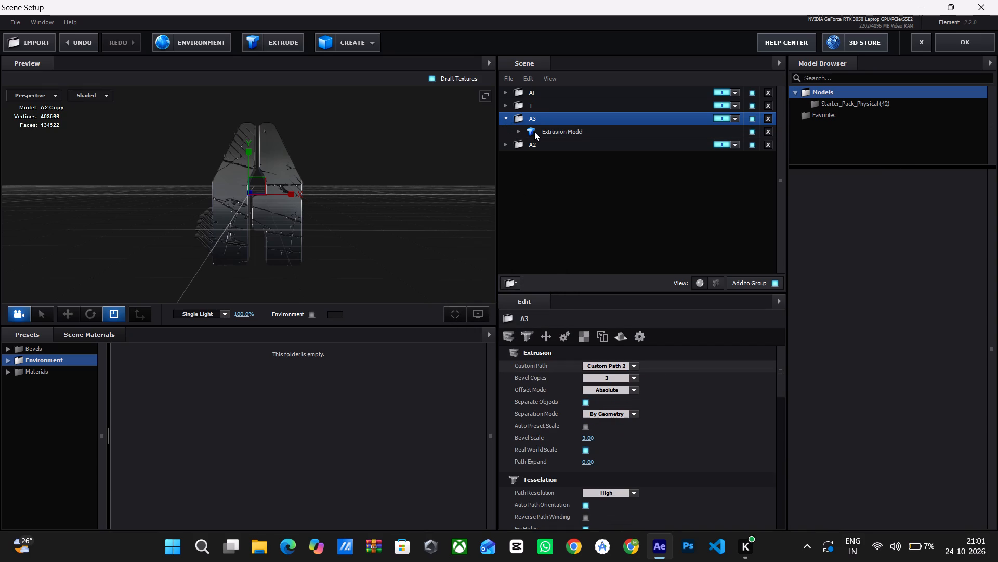
left_click(629, 367)
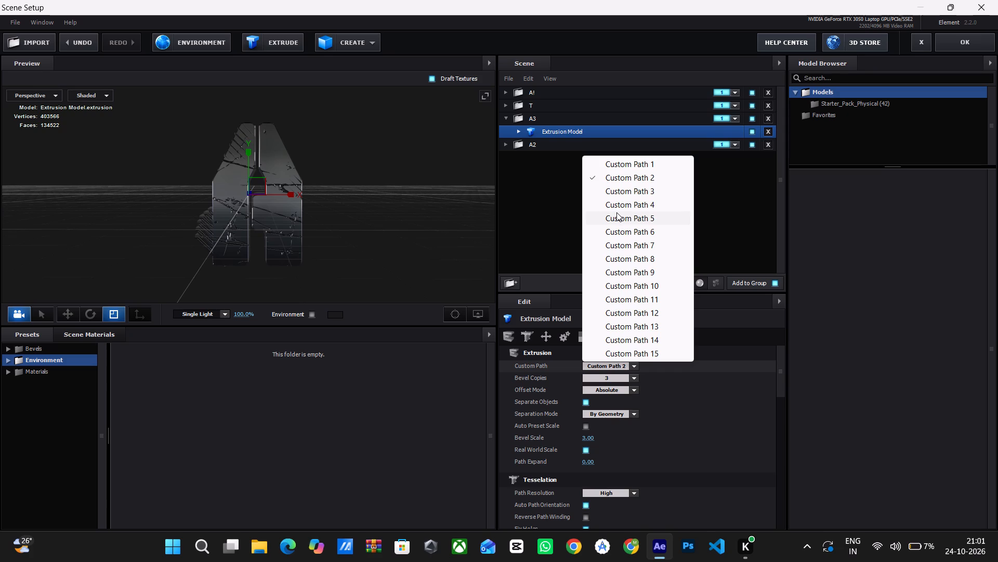
left_click(611, 205)
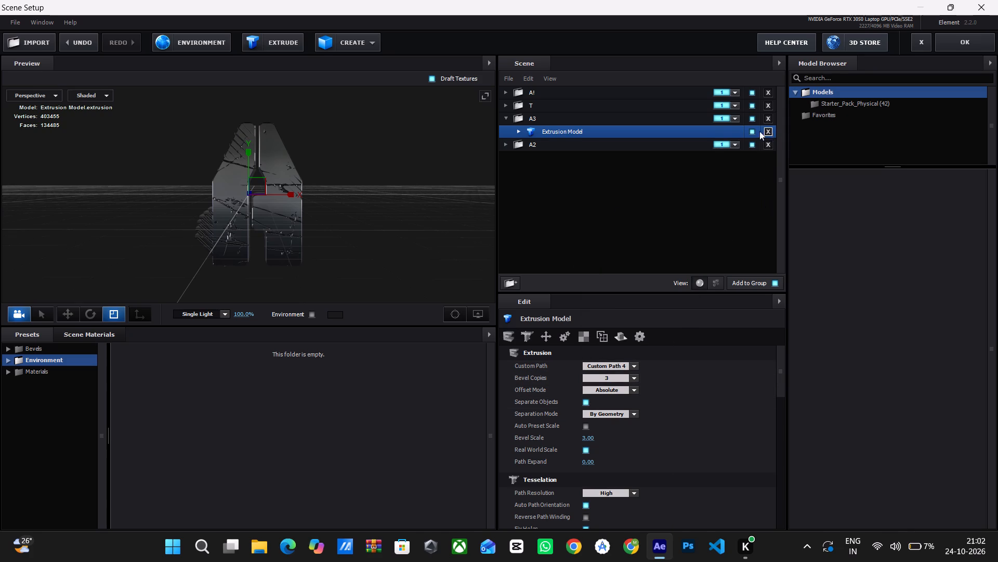
left_click(505, 118)
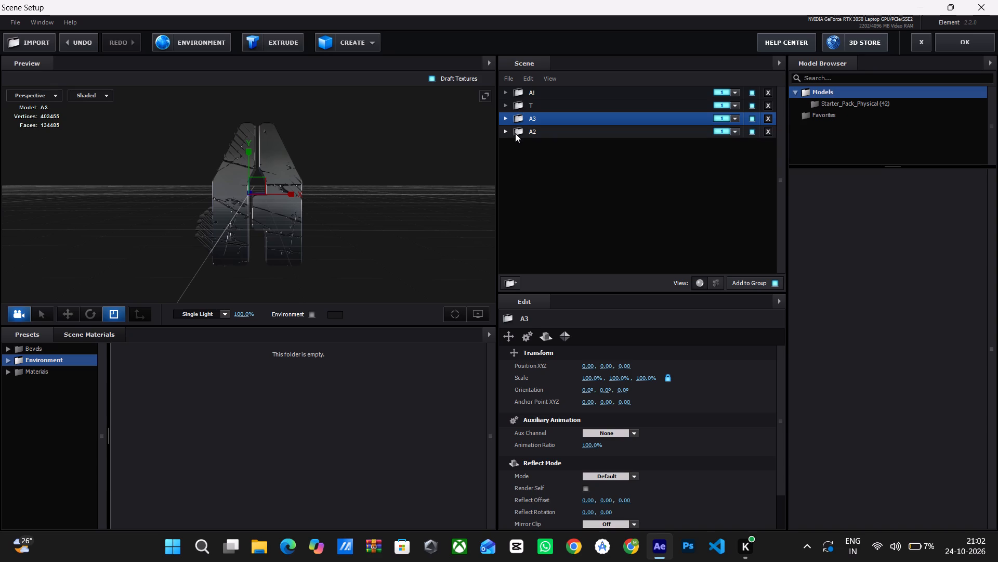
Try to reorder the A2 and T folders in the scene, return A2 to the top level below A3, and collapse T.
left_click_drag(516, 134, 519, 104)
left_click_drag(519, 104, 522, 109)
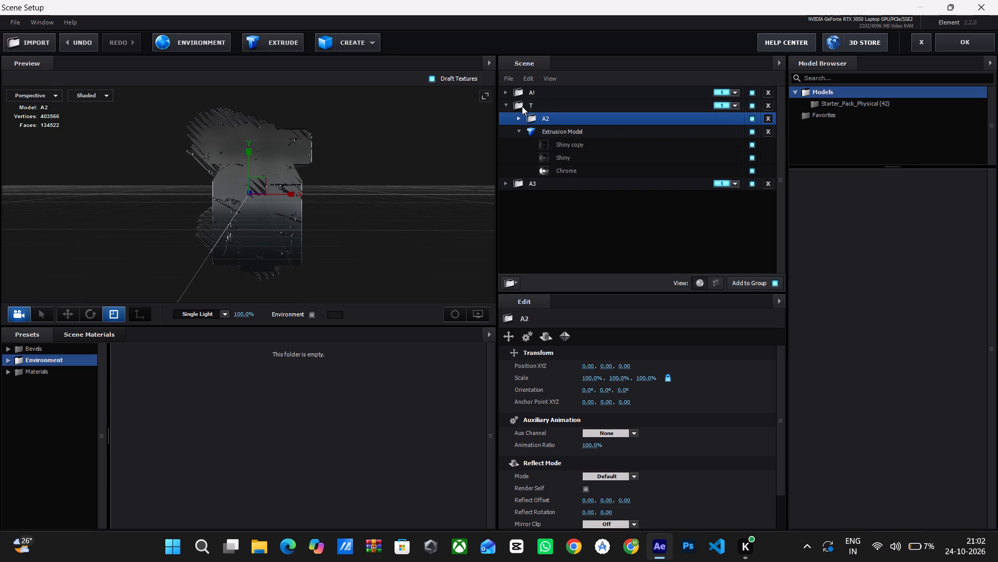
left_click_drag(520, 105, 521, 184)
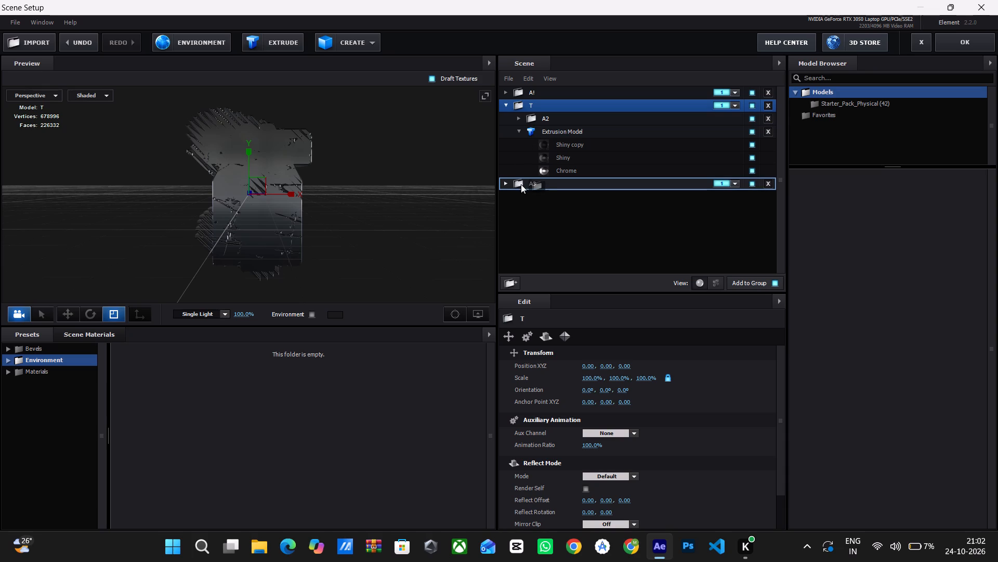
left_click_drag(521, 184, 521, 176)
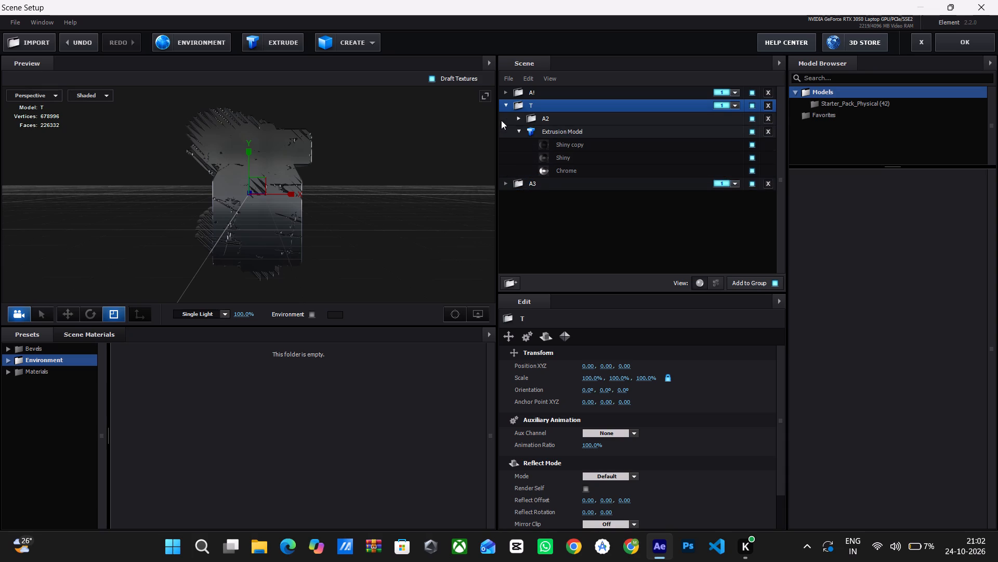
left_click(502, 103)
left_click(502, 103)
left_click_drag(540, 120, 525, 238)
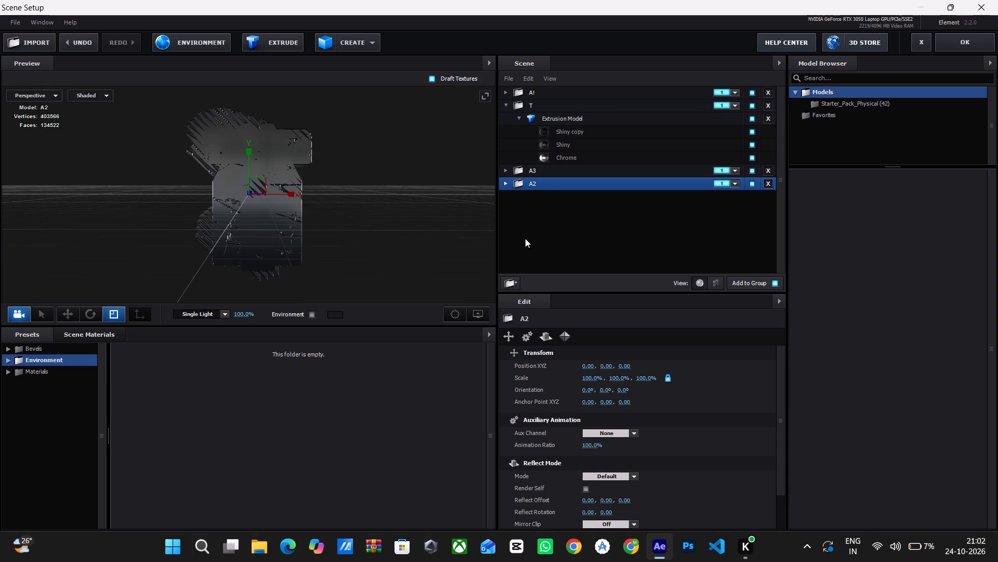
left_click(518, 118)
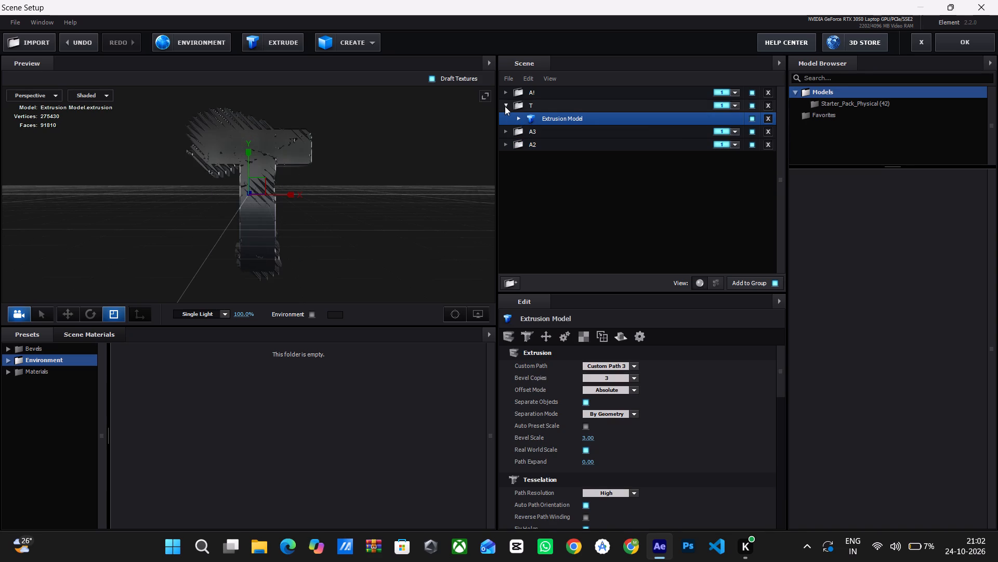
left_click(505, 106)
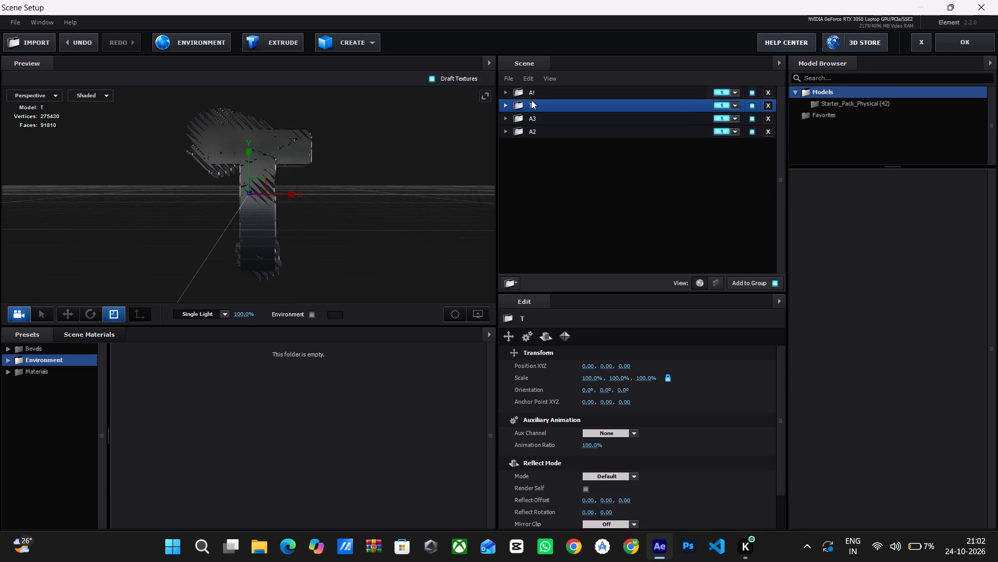
Rename the three scene folders below A!, in order, as A2, T and A3.
key("Return")
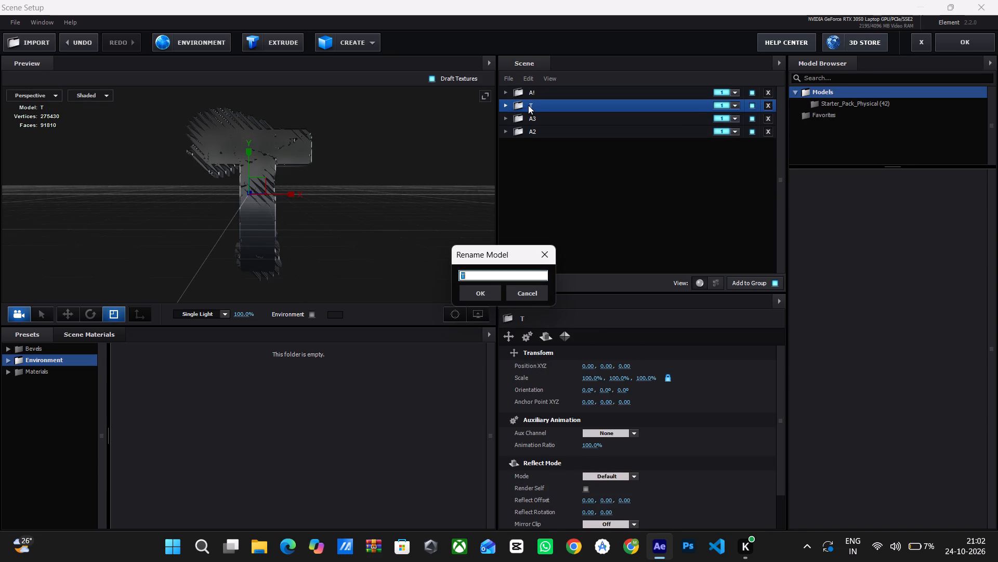
key("shift+a")
key("2")
key("Return")
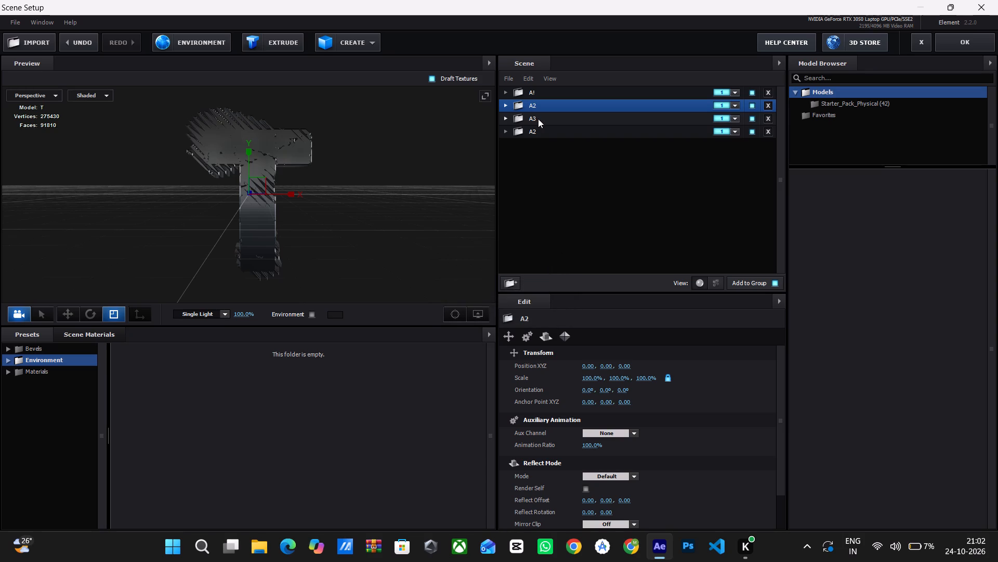
left_click(527, 117)
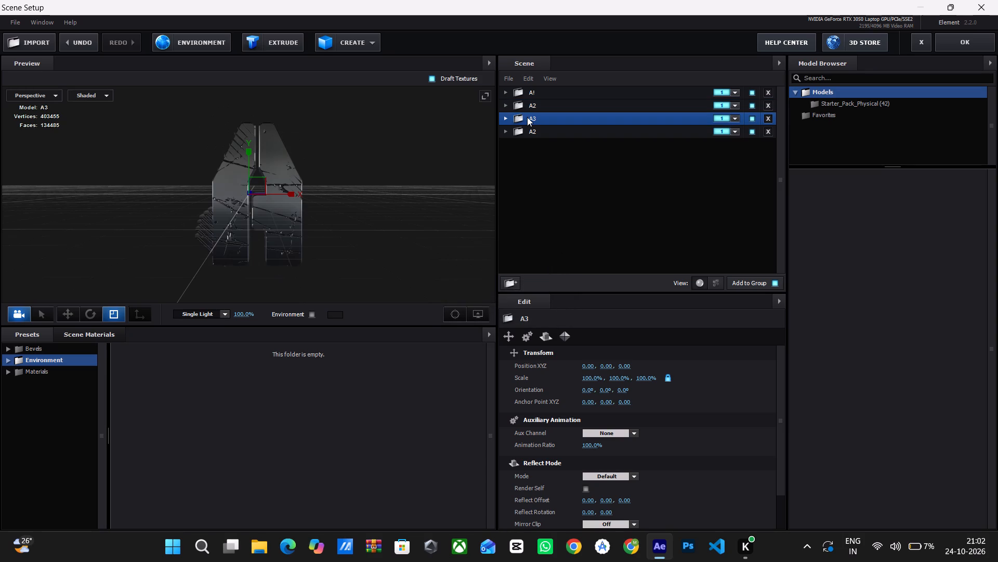
key("Return")
key("t")
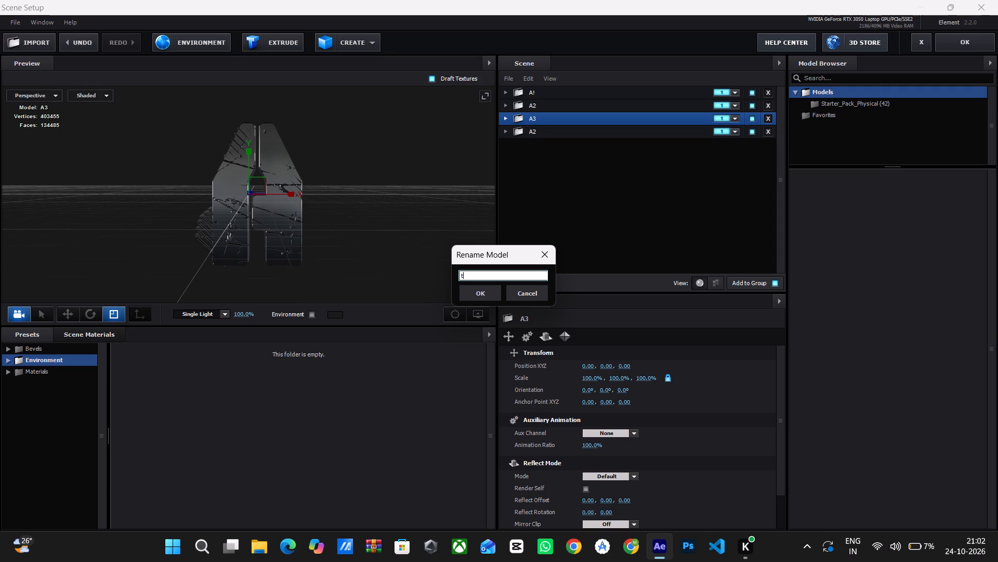
key("BackSpace")
key("shift+t")
key("Return")
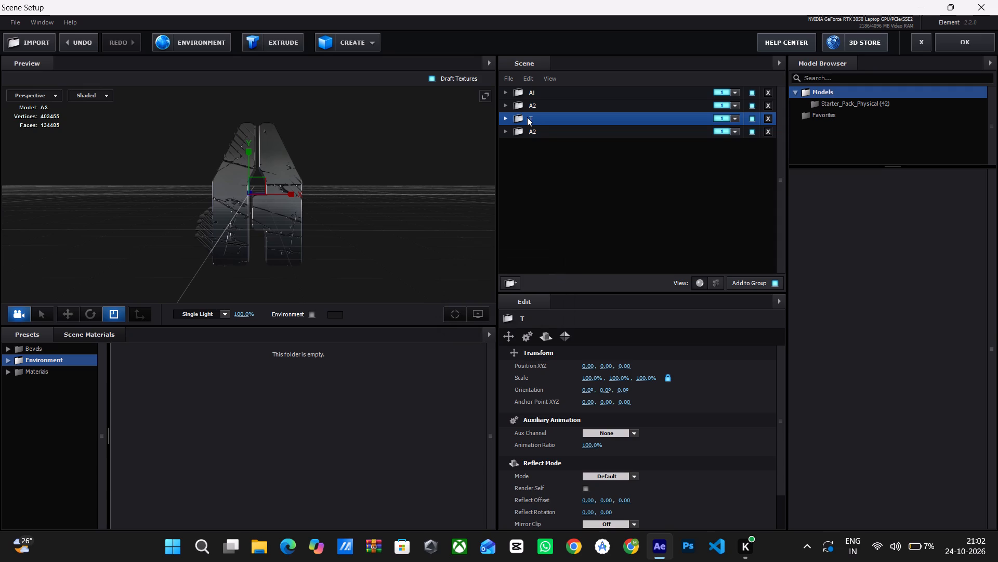
left_click(539, 133)
key("Return")
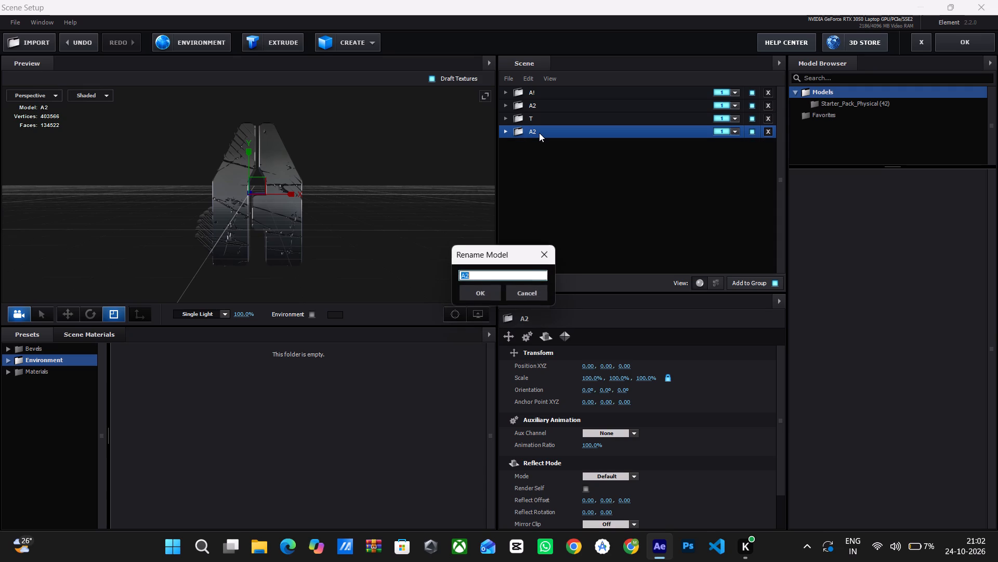
type("A3")
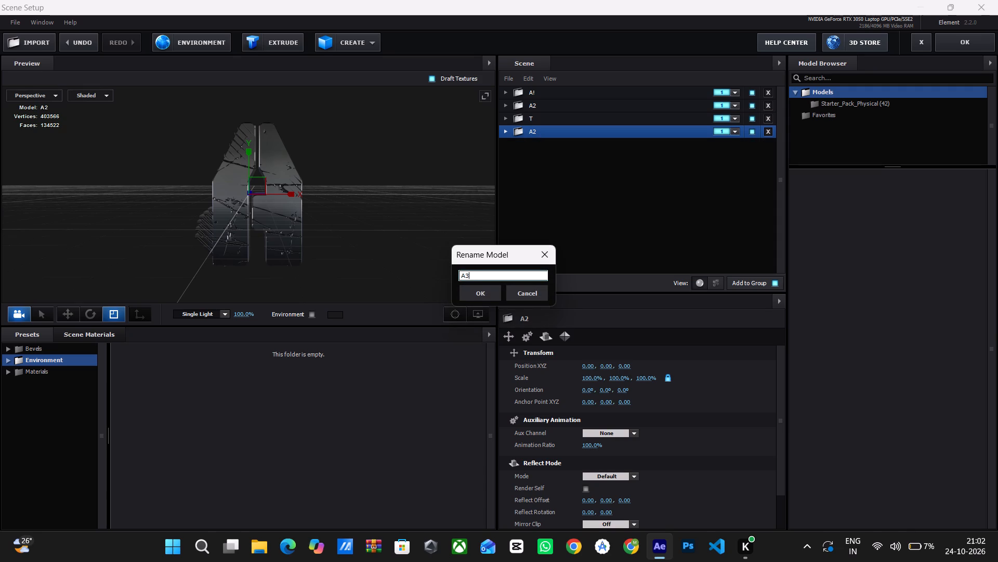
key("Return")
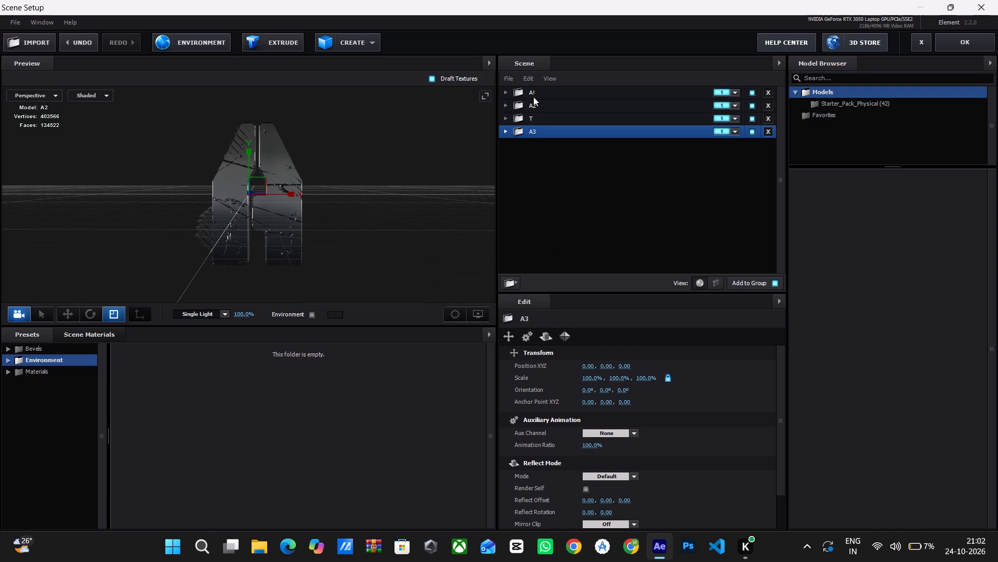
Expand the A! folder, dismiss the battery warning, and set its extrusion model to Custom Path 1.
left_click(533, 90)
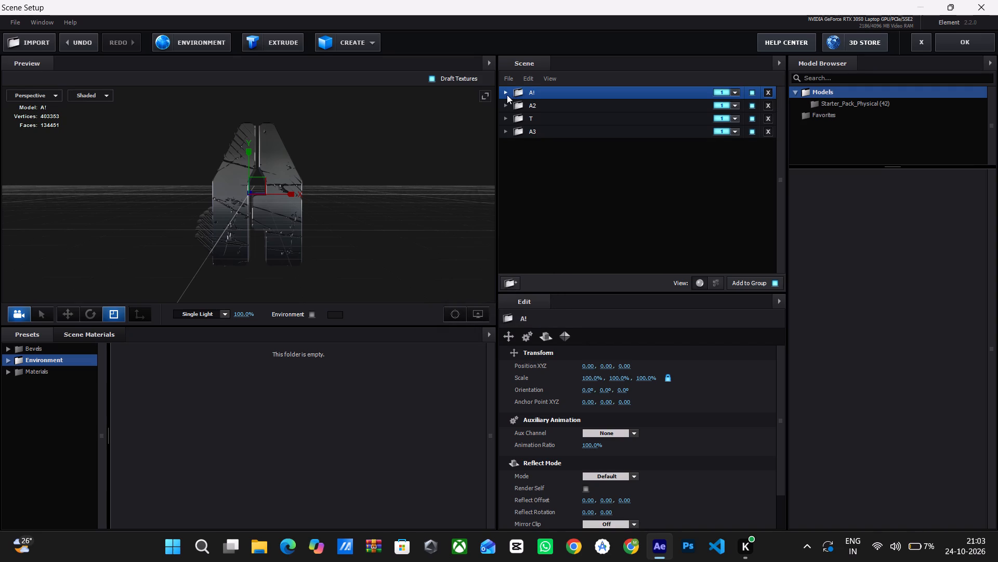
left_click(506, 93)
left_click(532, 108)
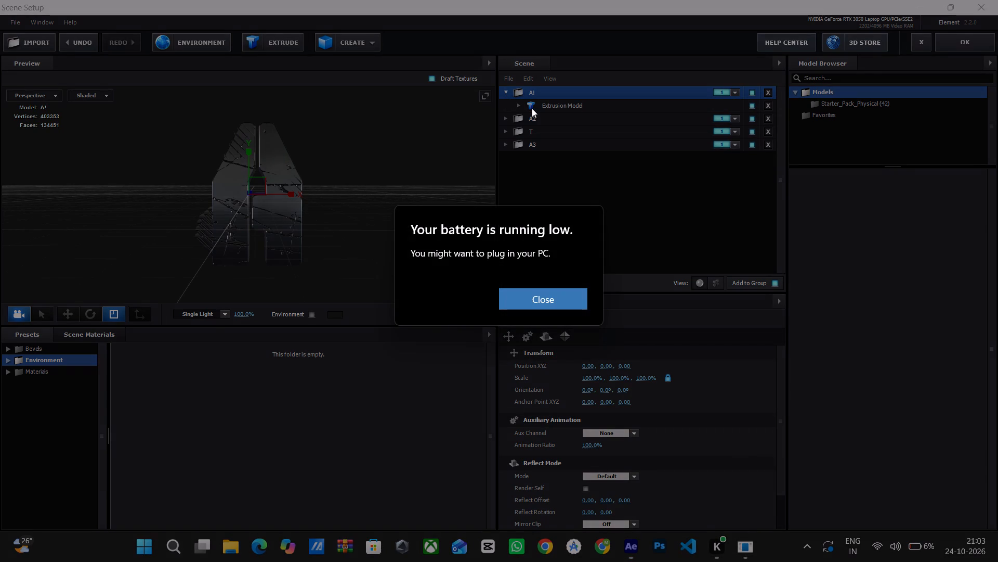
left_click(519, 304)
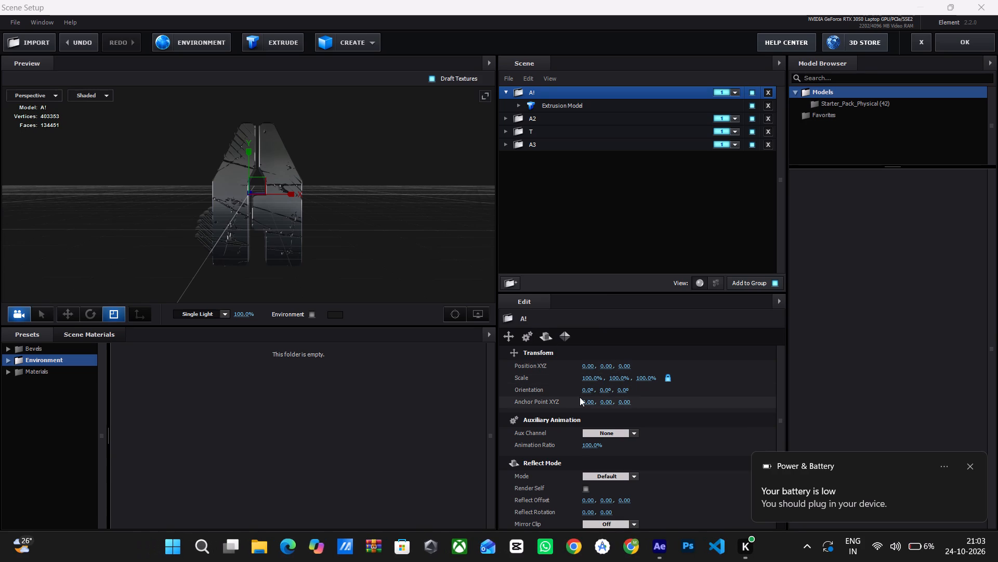
left_click(572, 102)
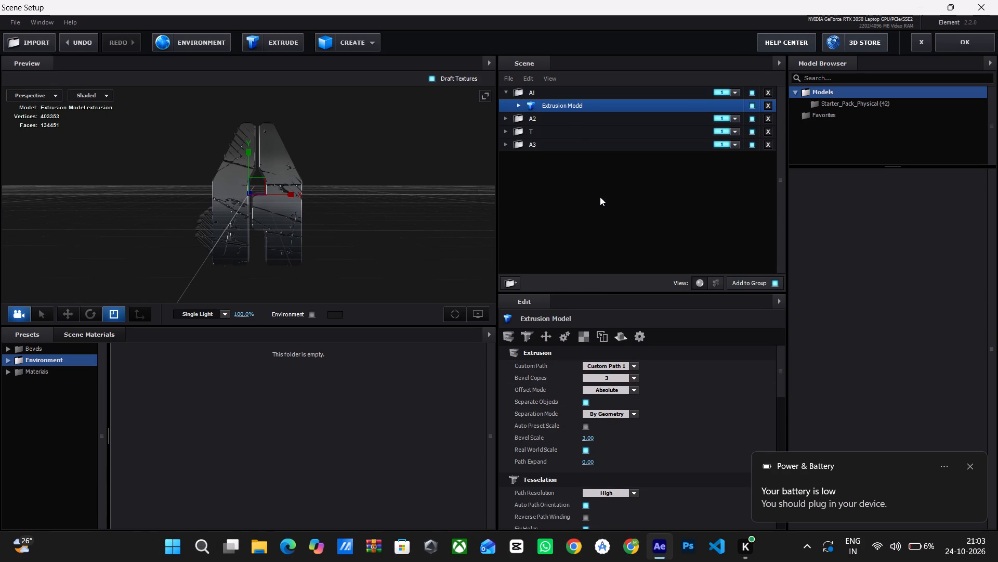
left_click(569, 106)
left_click(613, 362)
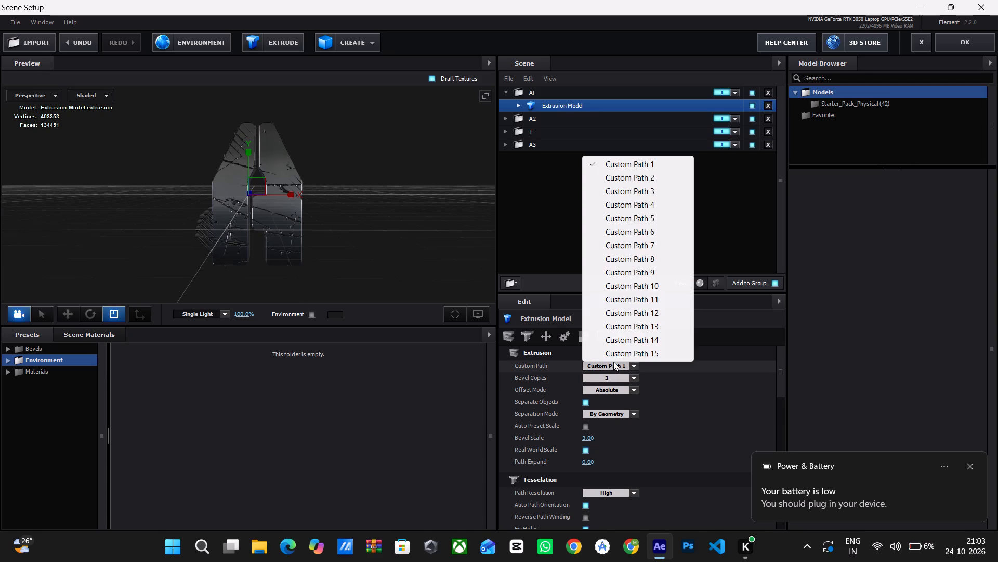
left_click(615, 160)
Expand the A2 folder and set its extrusion model to Custom Path 2.
left_click(557, 120)
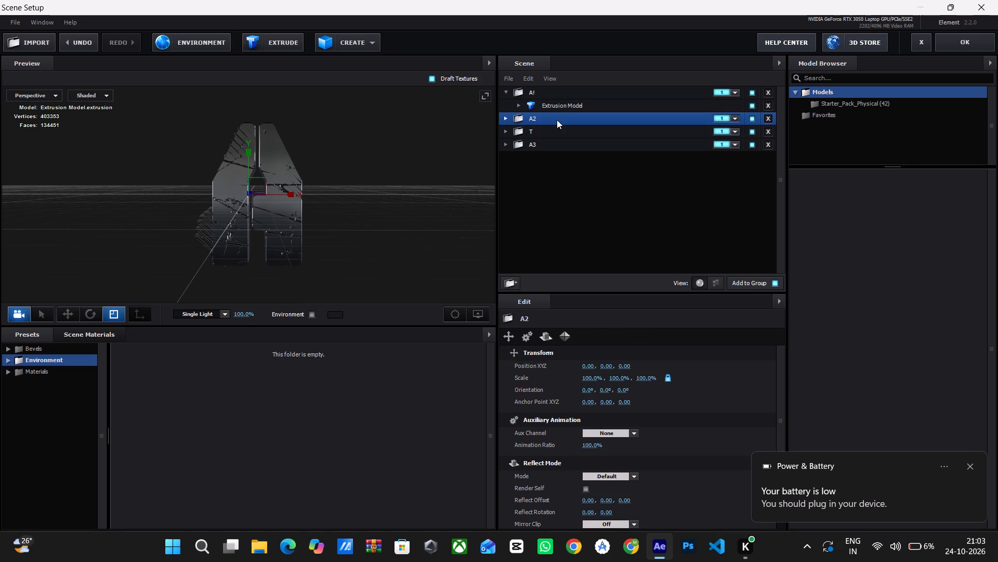
left_click(507, 114)
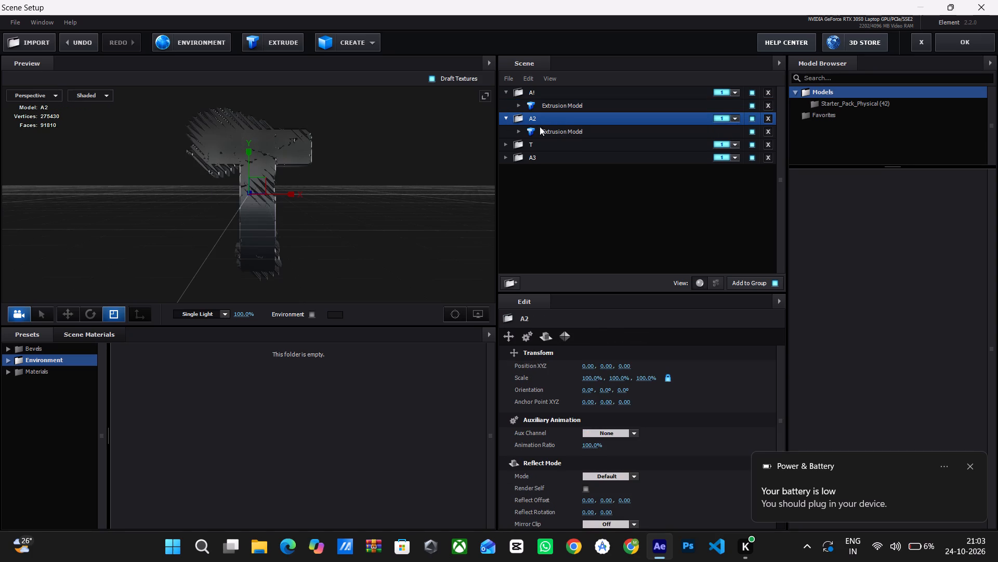
left_click(558, 133)
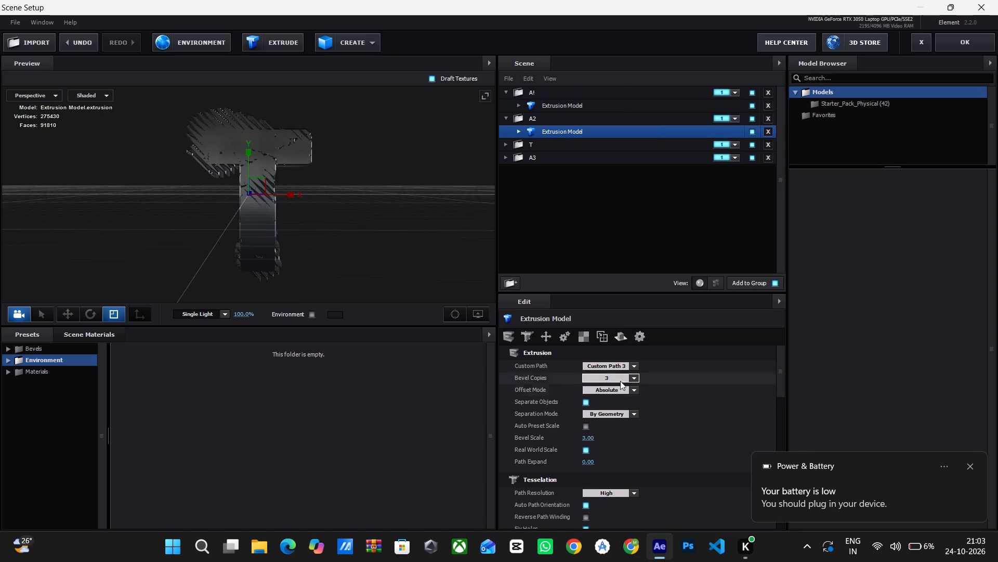
left_click(636, 364)
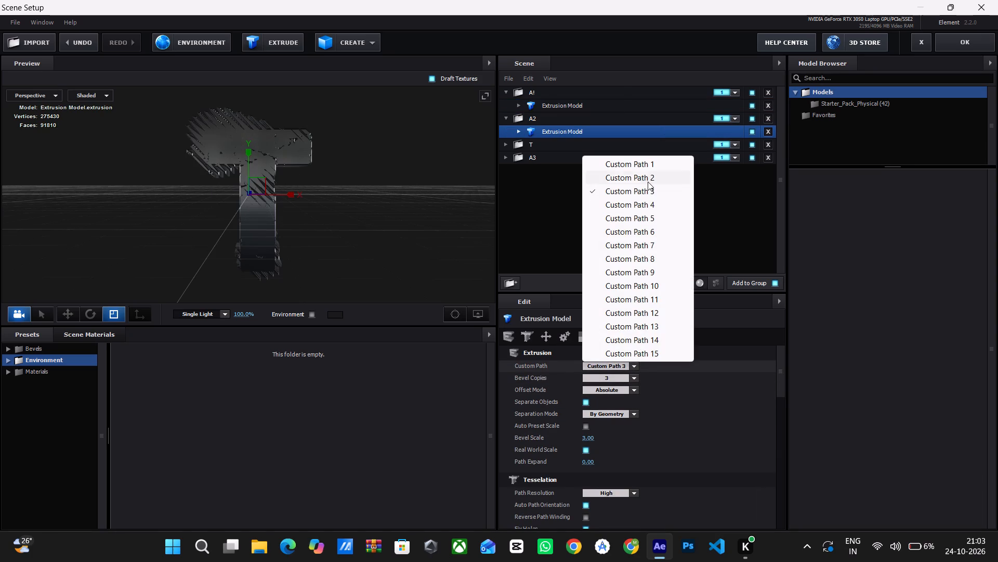
left_click(648, 182)
left_click(648, 180)
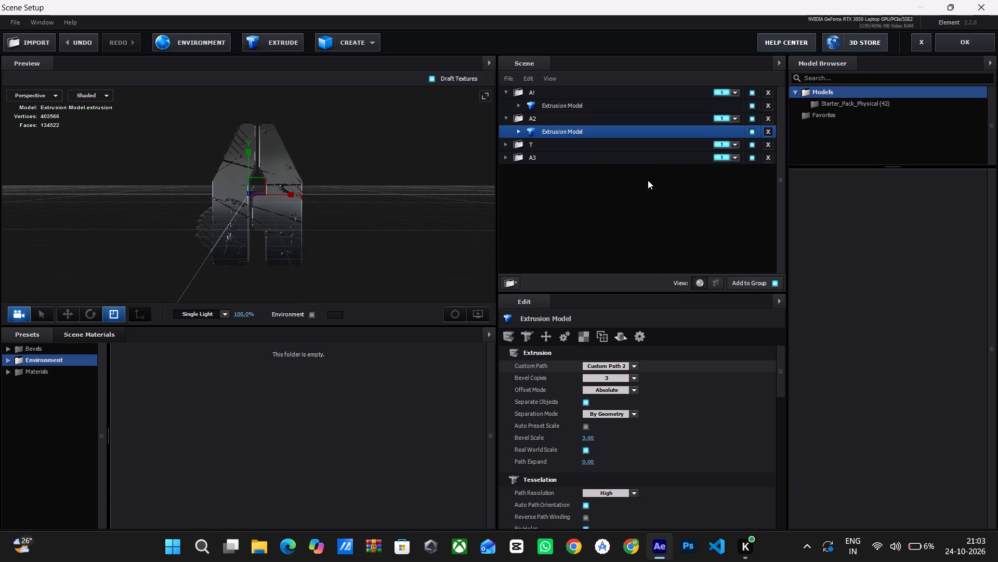
Expand the T folder and set its extrusion model to Custom Path 3.
left_click(508, 142)
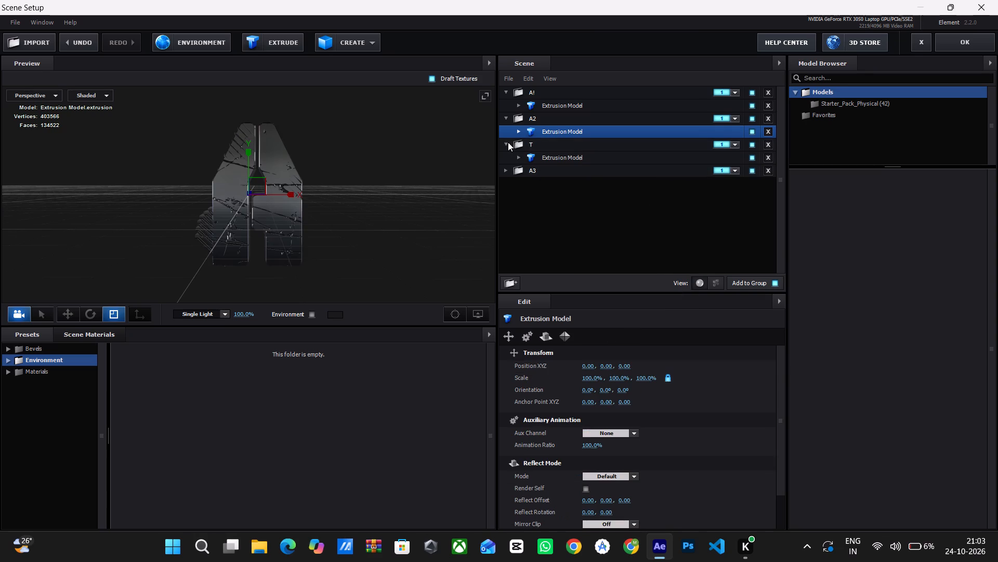
left_click(542, 156)
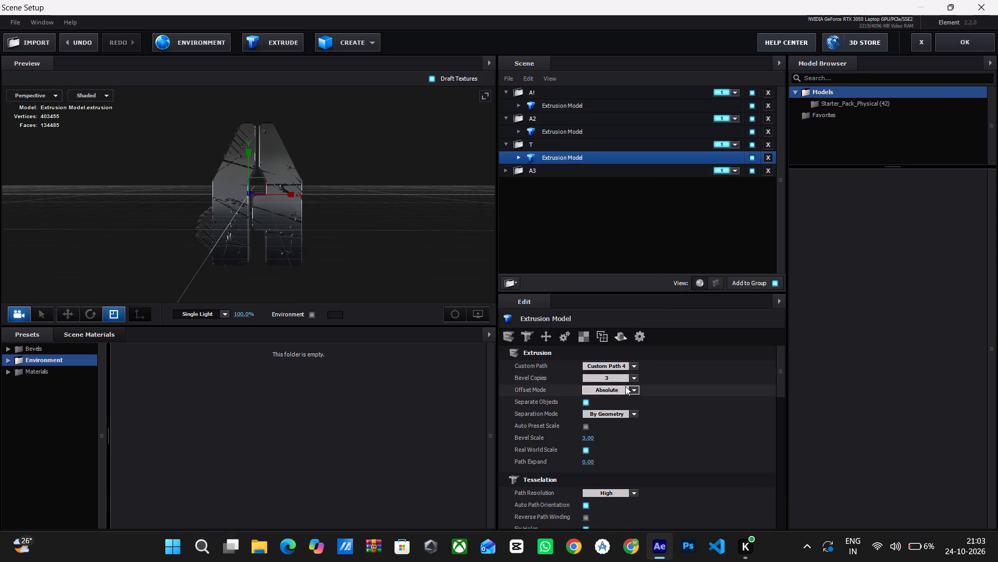
left_click(631, 364)
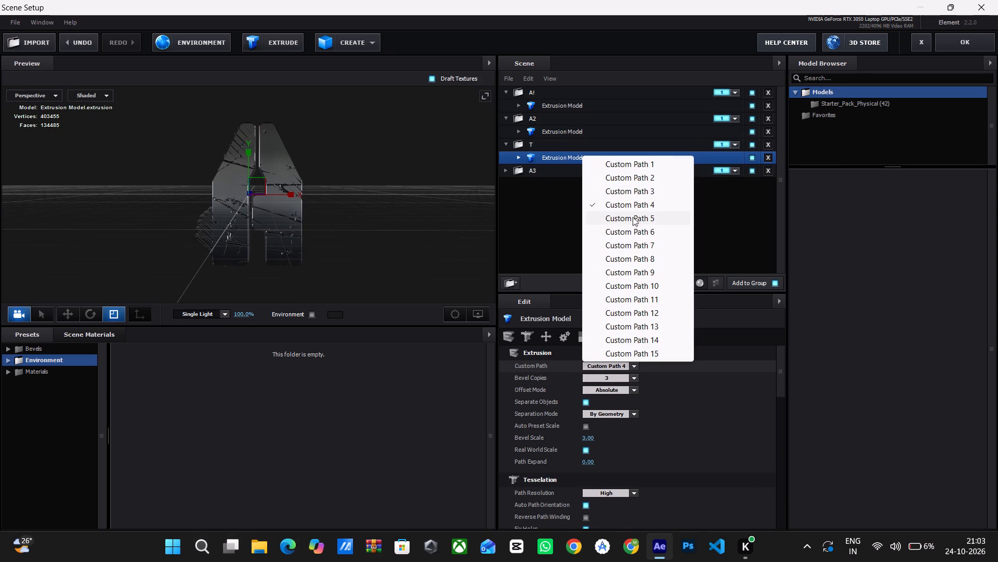
left_click(628, 190)
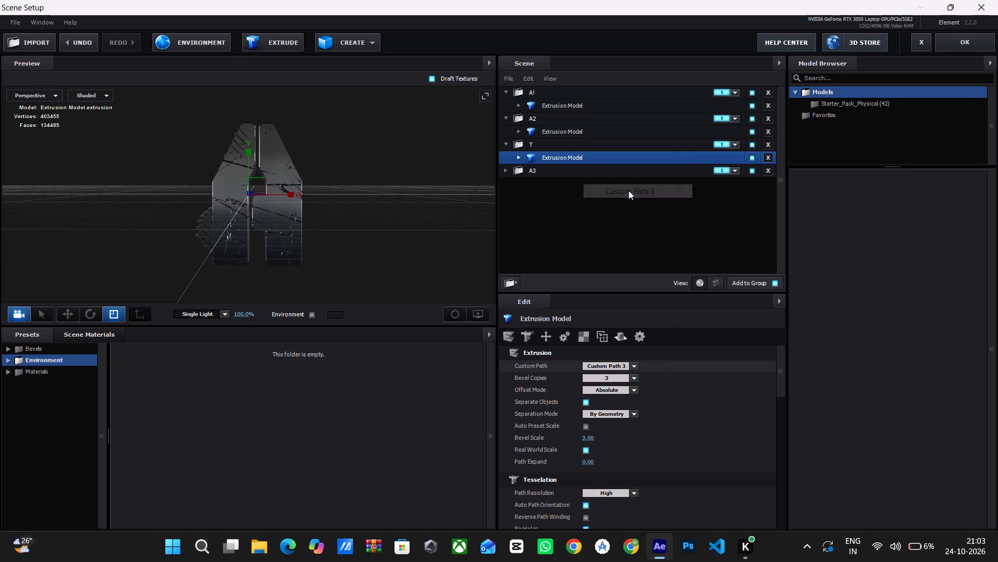
Expand the A3 folder and set its extrusion model to Custom Path 4.
left_click(505, 171)
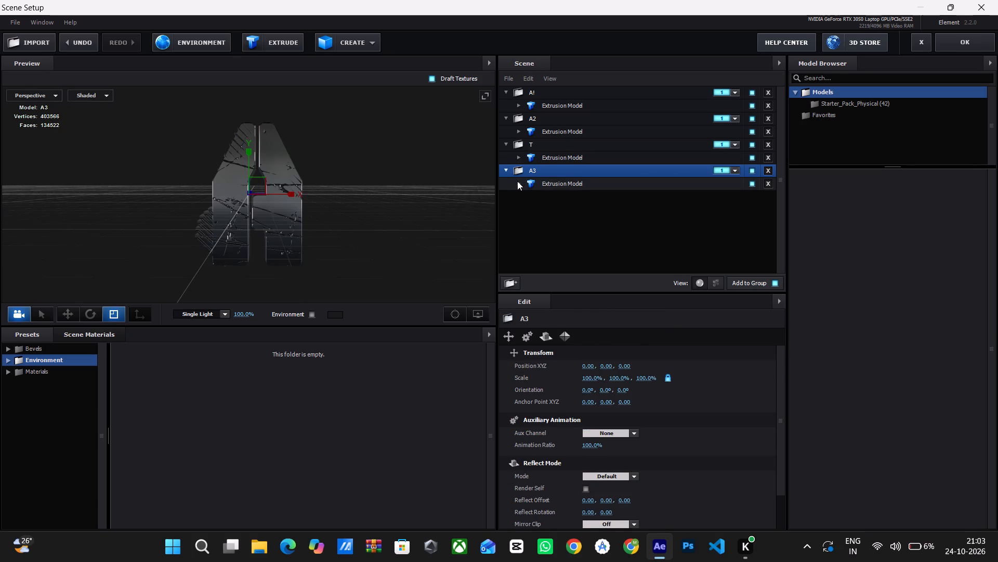
left_click(517, 181)
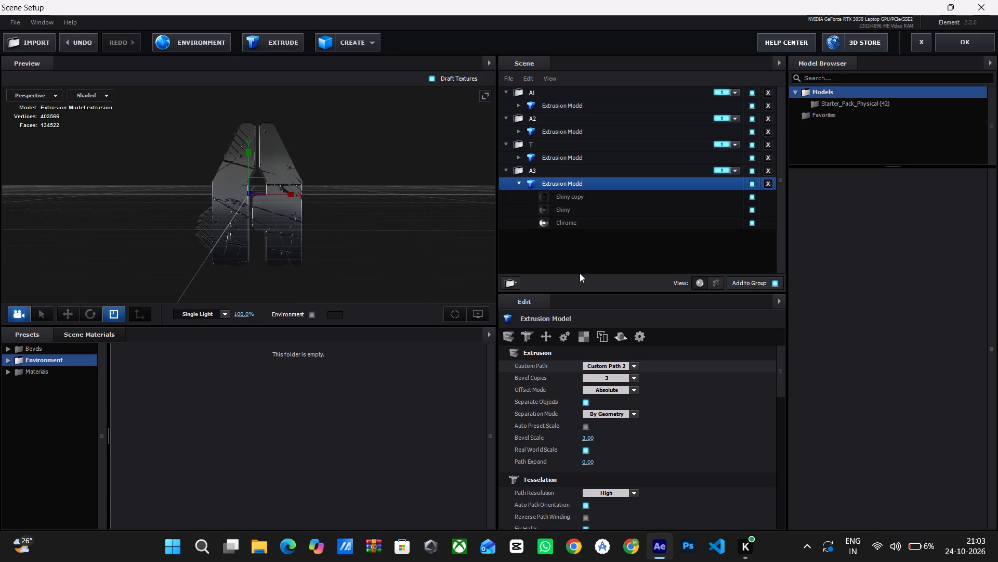
left_click(627, 366)
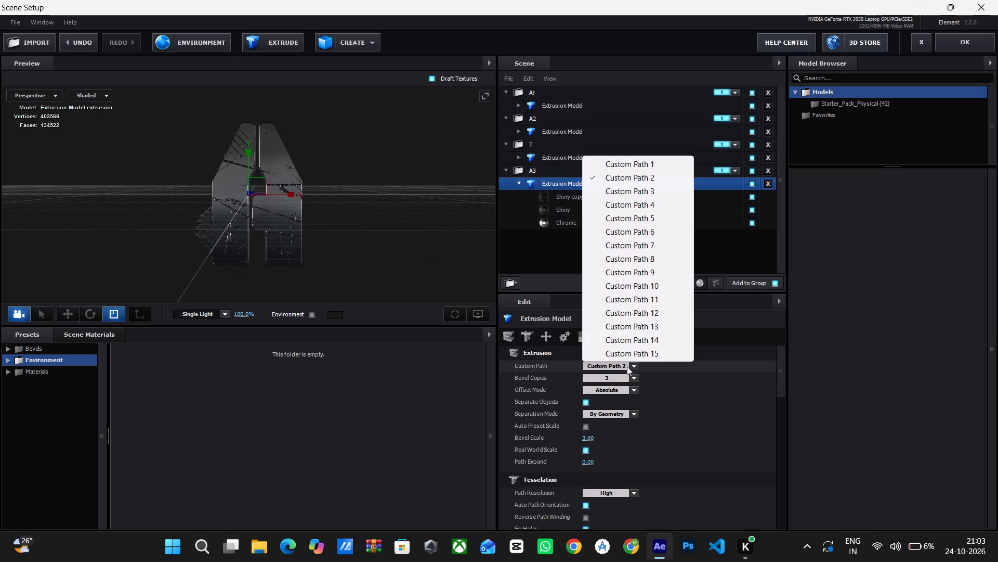
left_click(623, 209)
left_click(563, 264)
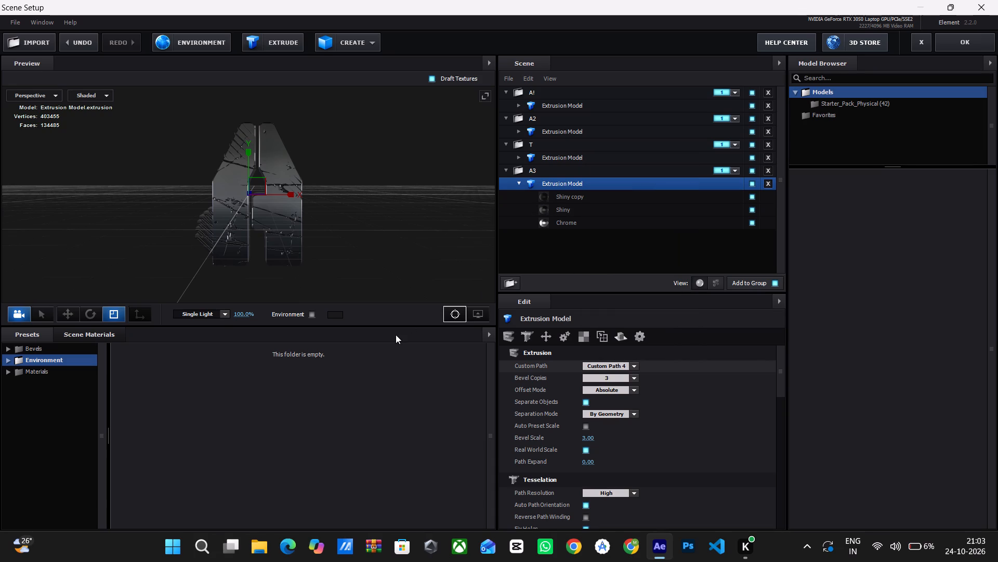
left_click(441, 284)
Collapse the A!, A2, T and A3 folders in the scene.
left_click(506, 93)
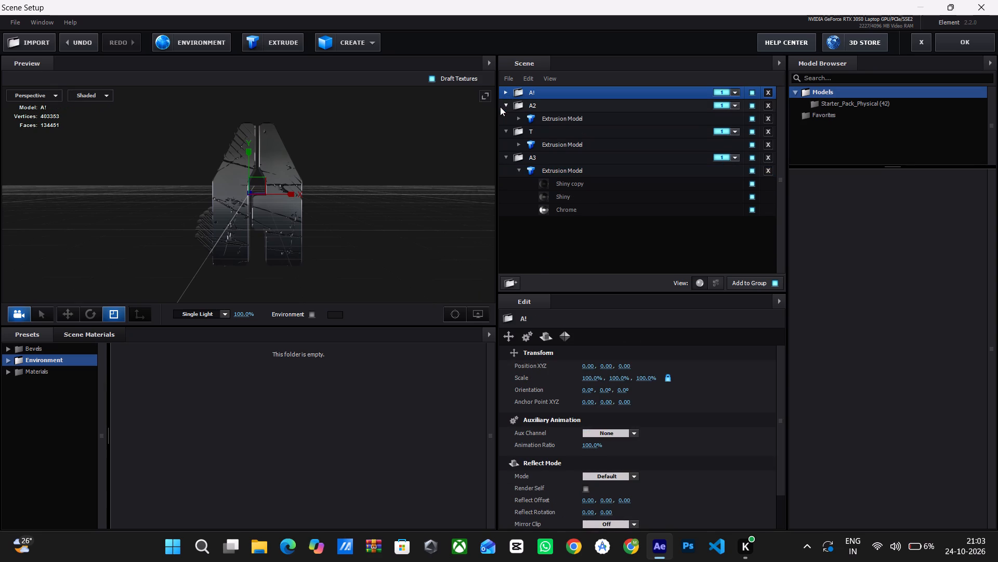
left_click(504, 104)
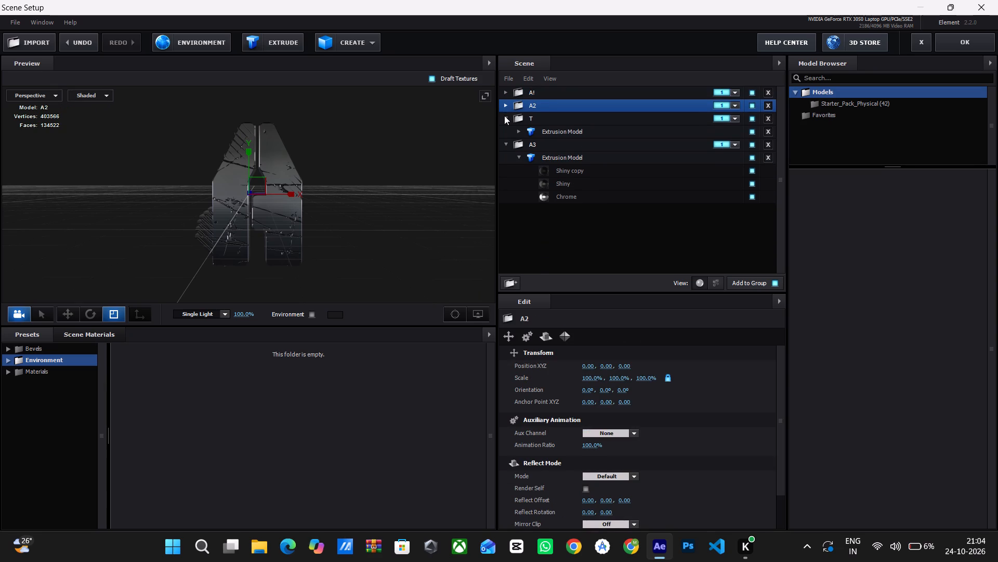
left_click(504, 116)
left_click(505, 130)
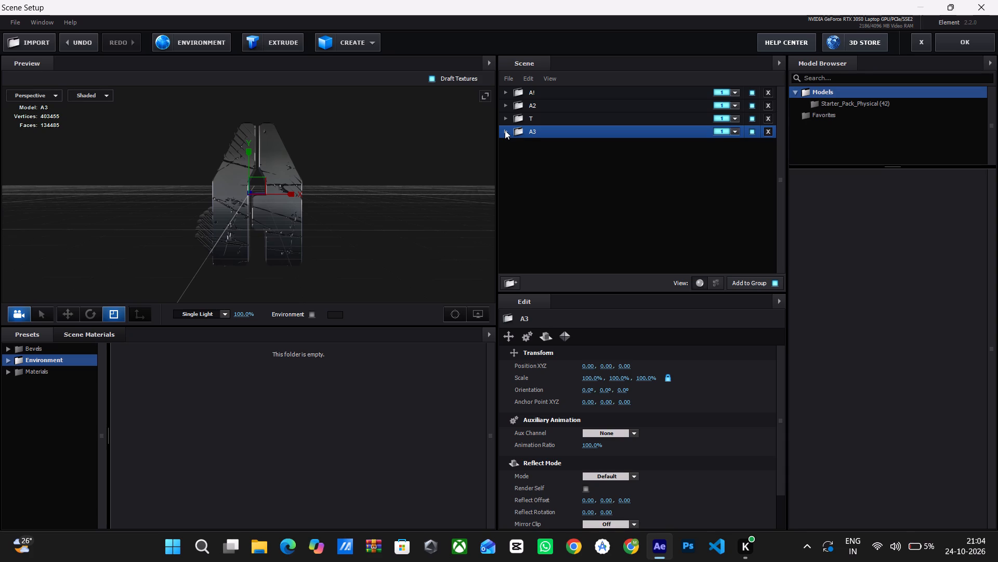
Apply the scene setup and return to the composition.
left_click(970, 42)
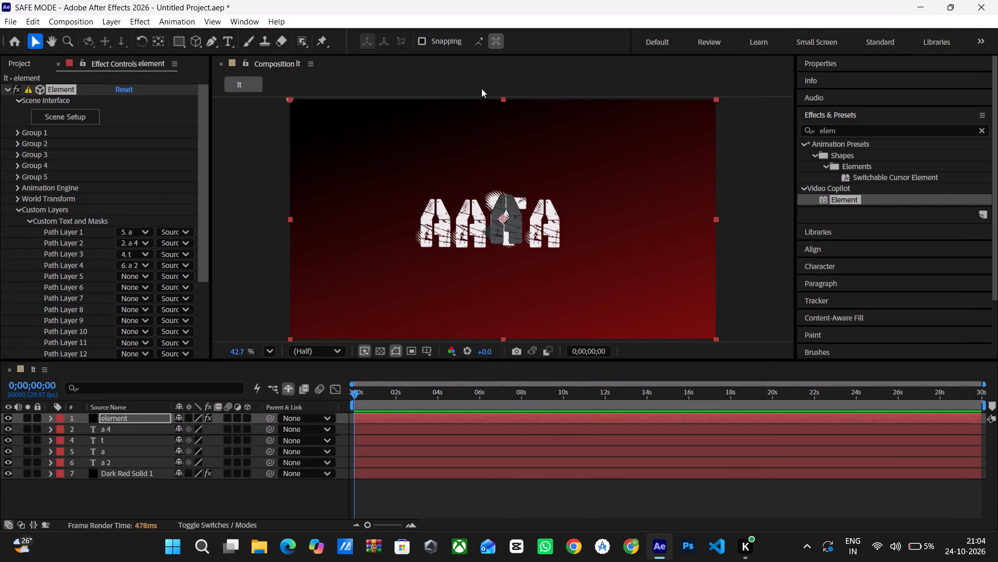
Expand Group 1 in the Element effect's controls to examine its settings.
left_click(16, 133)
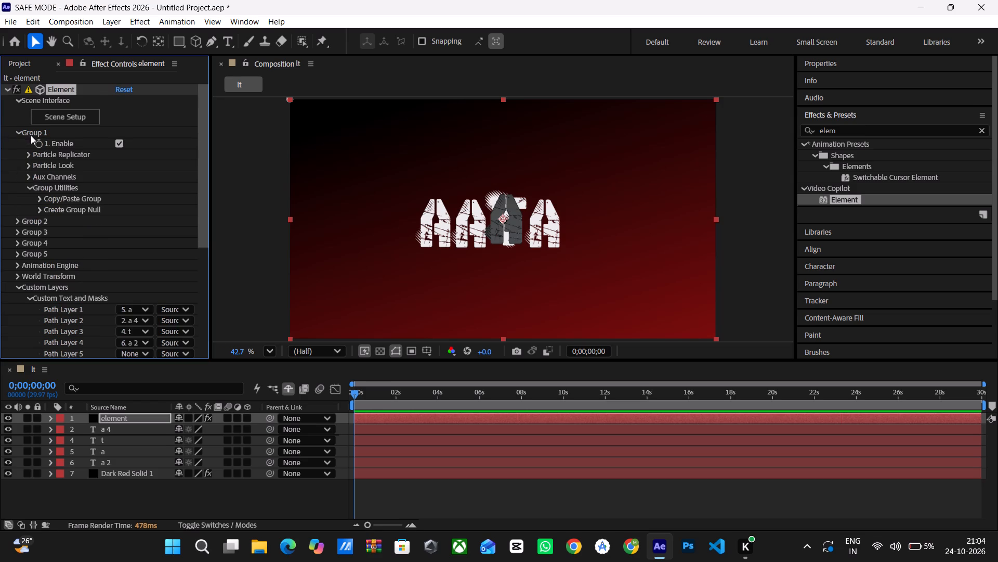
left_click(16, 131)
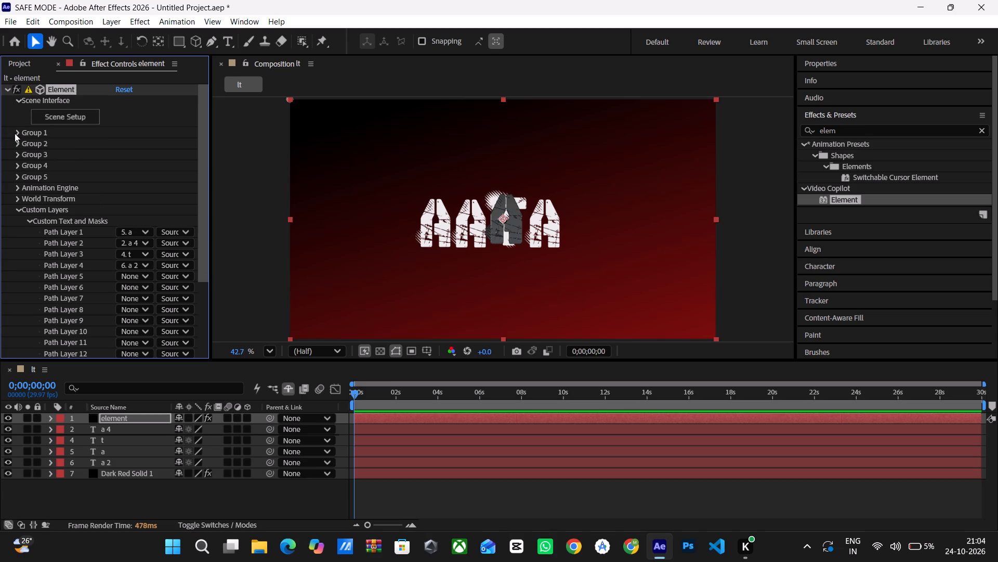
right_click(15, 133)
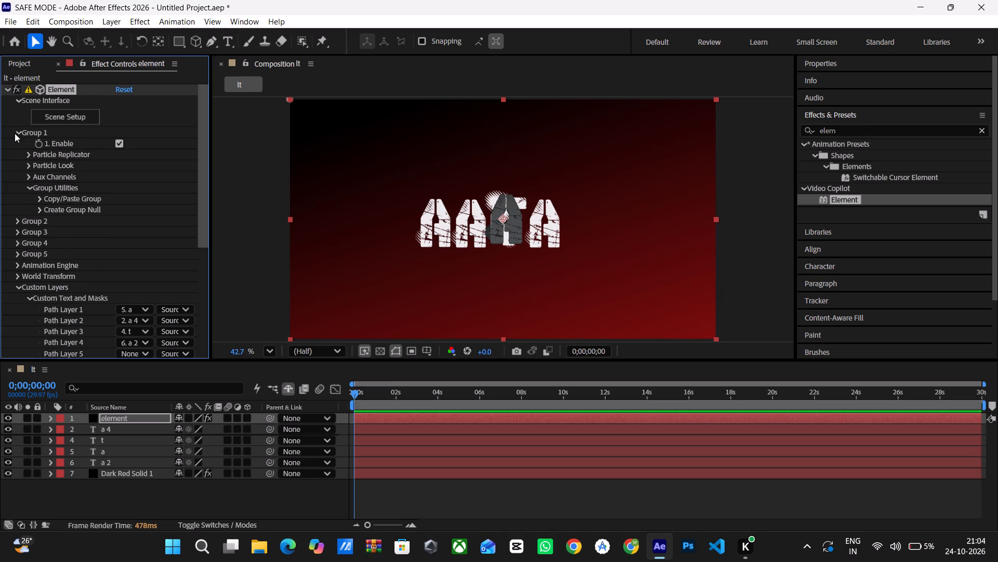
left_click(15, 133)
Reopen Element's scene setup and assign the A2 folder to group 2.
left_click(60, 112)
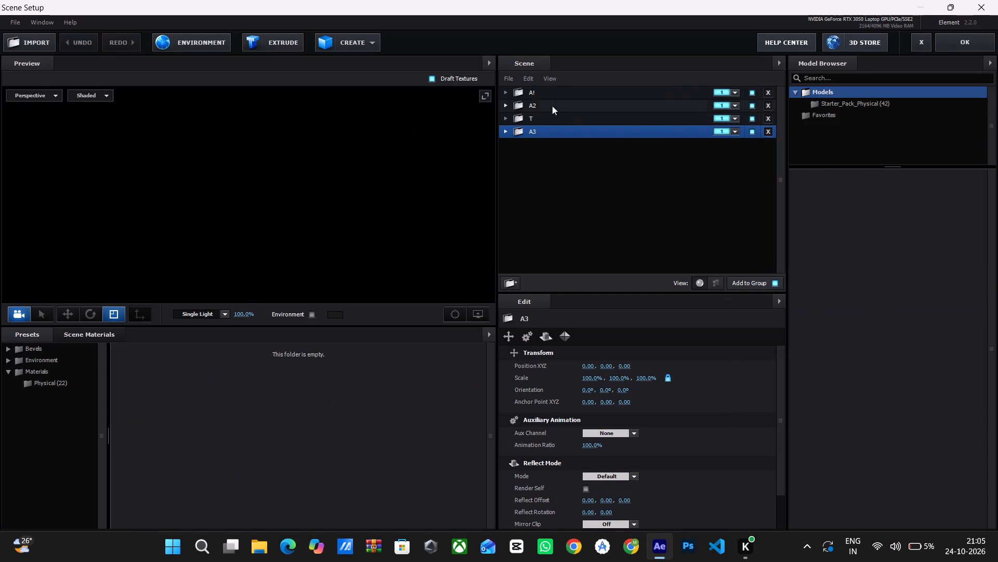
left_click(505, 106)
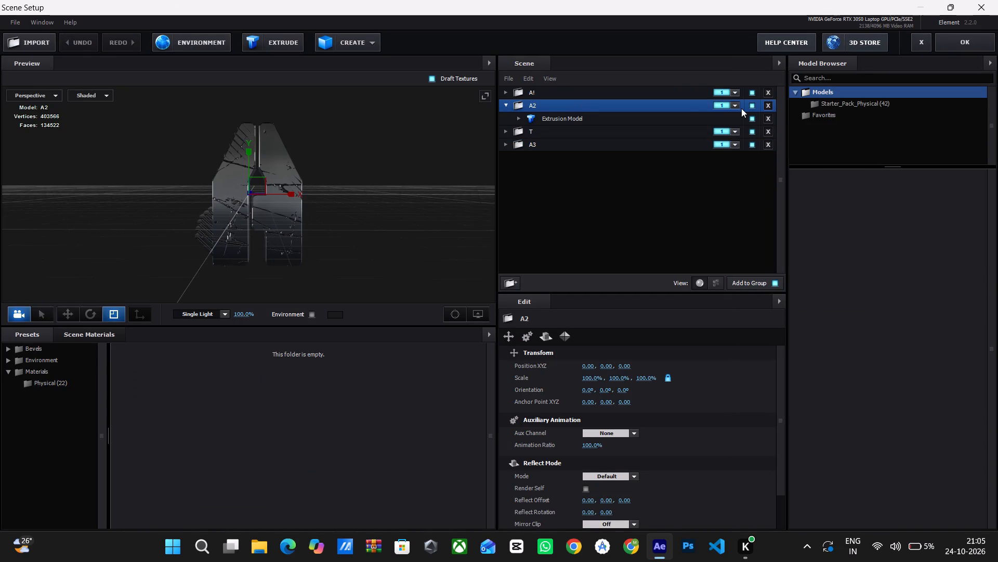
left_click(734, 103)
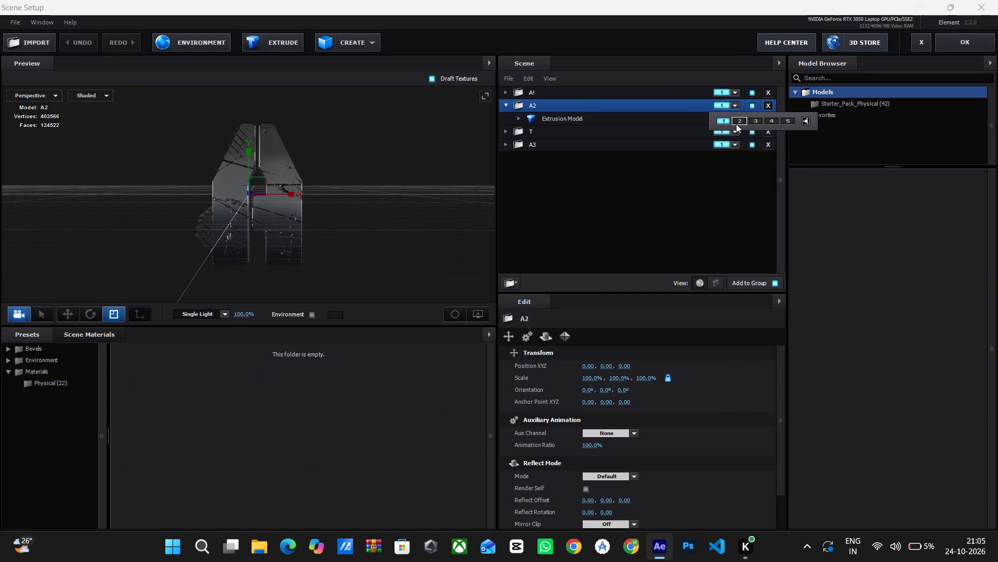
left_click(737, 120)
left_click(732, 130)
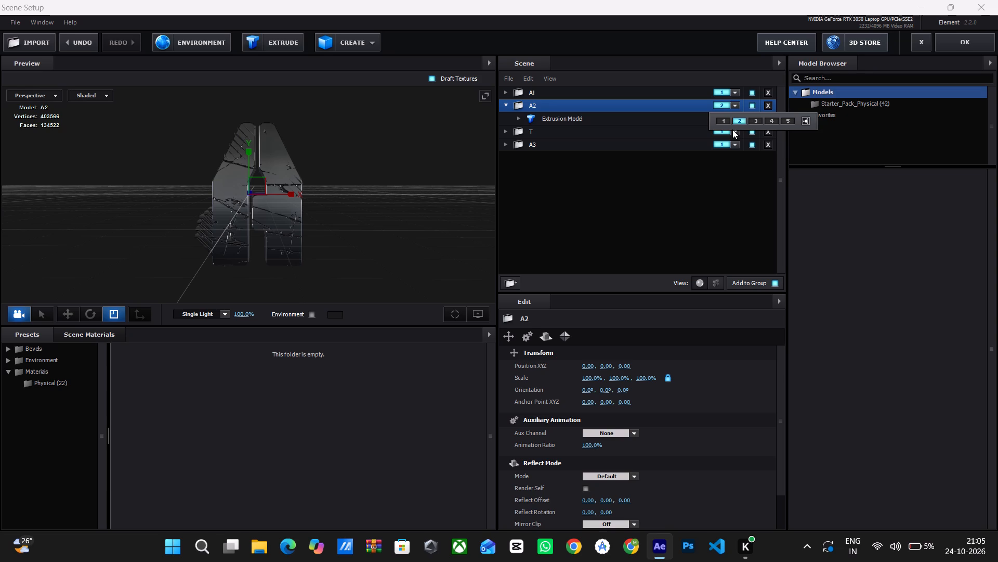
left_click(742, 196)
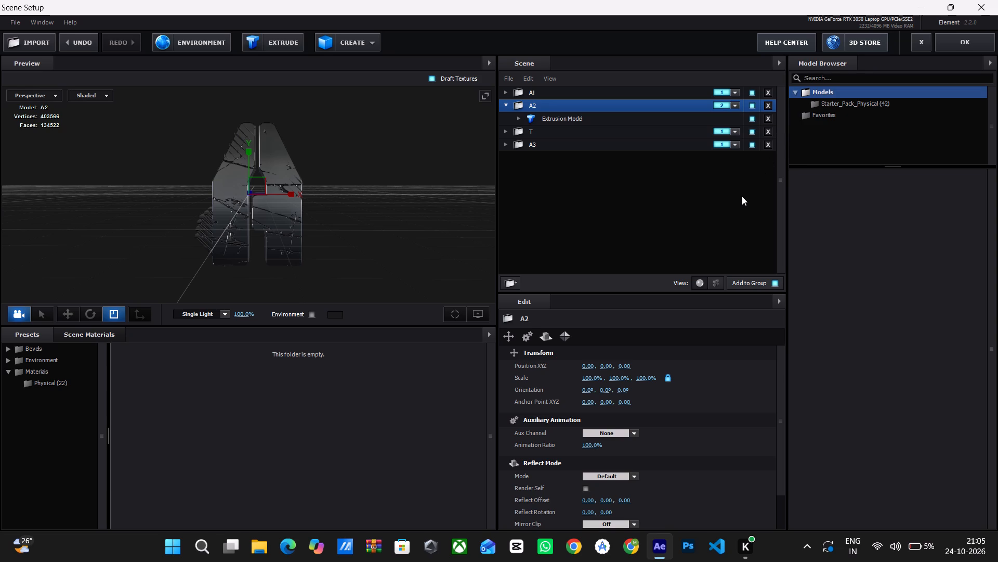
Assign the T folder to group 3.
left_click(735, 128)
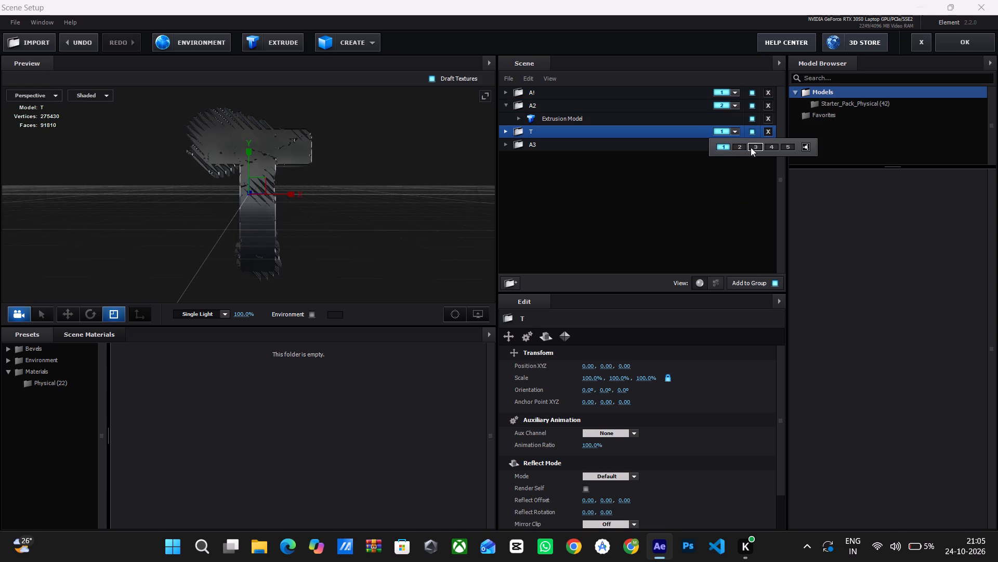
left_click(752, 147)
left_click(740, 169)
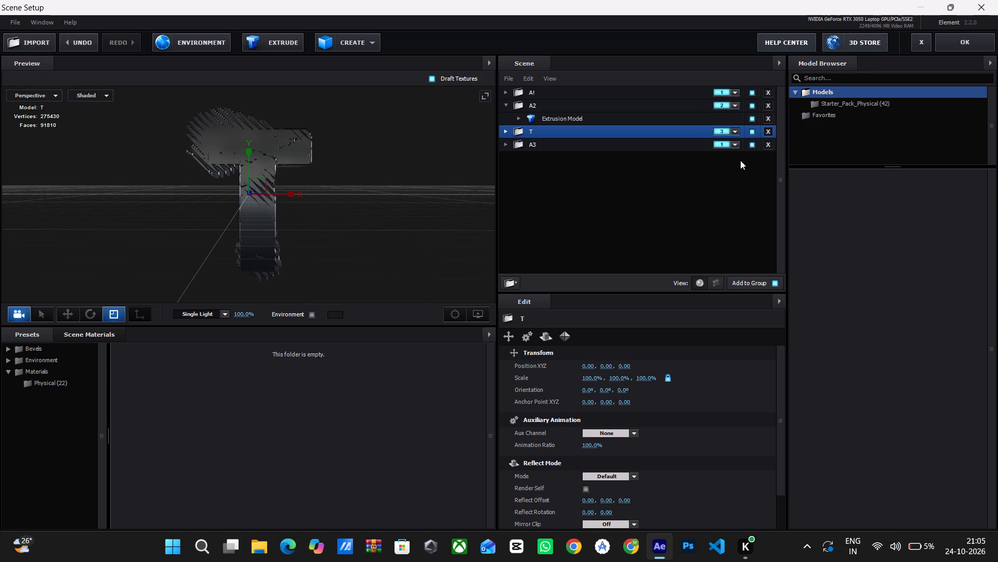
Assign the A3 folder to group 4.
left_click(736, 142)
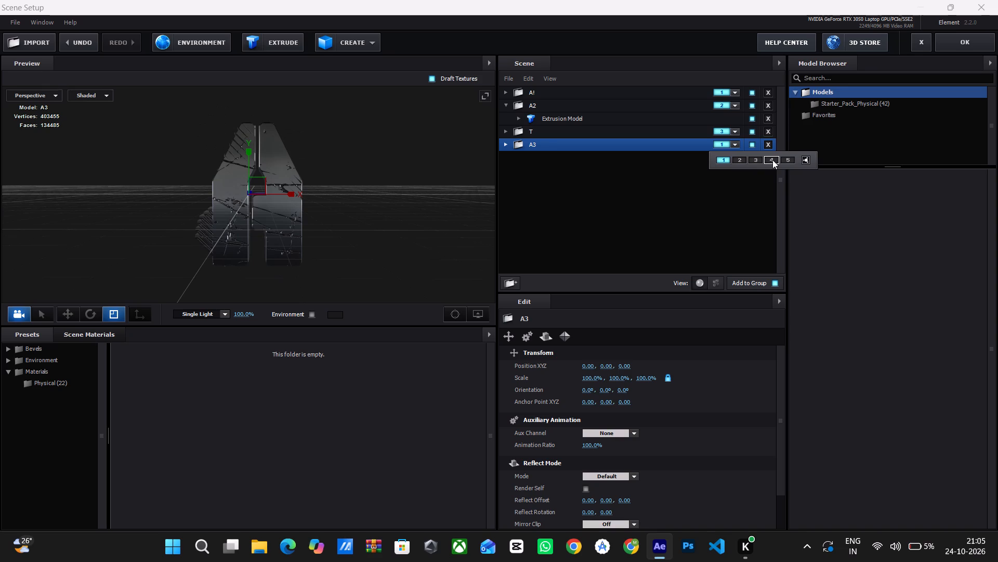
left_click(772, 160)
left_click(712, 189)
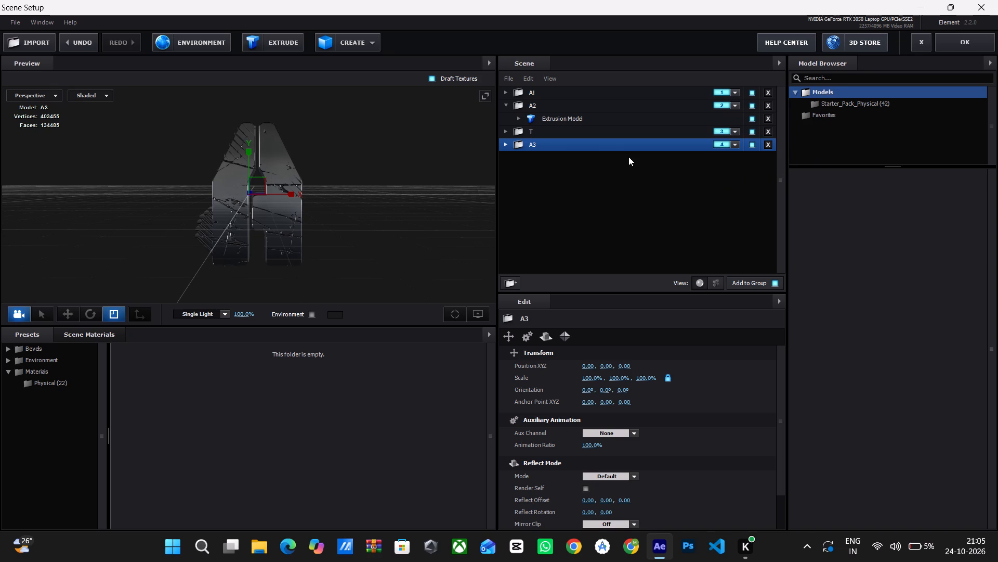
Collapse the A2 folder and apply the scene setup.
left_click(505, 103)
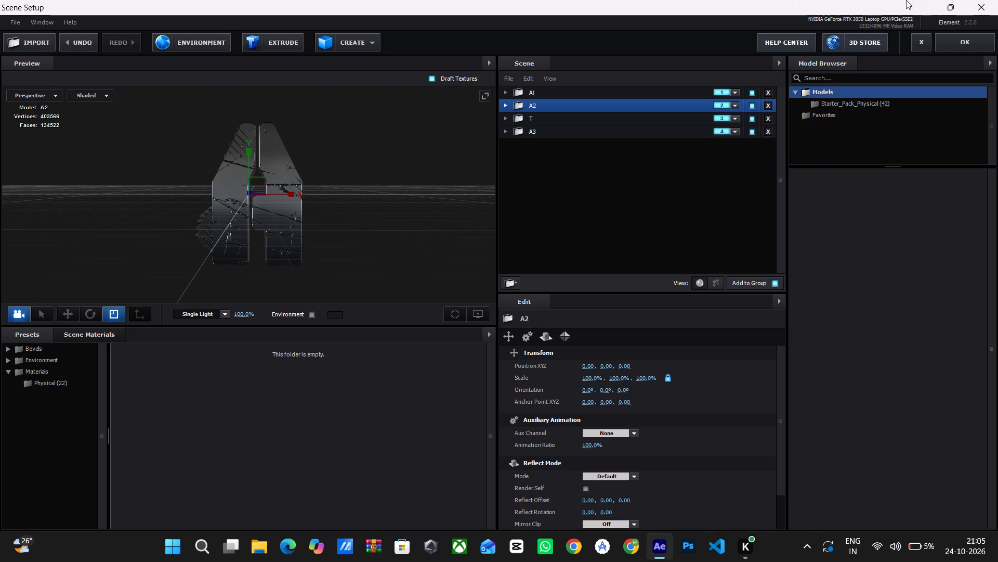
left_click(963, 41)
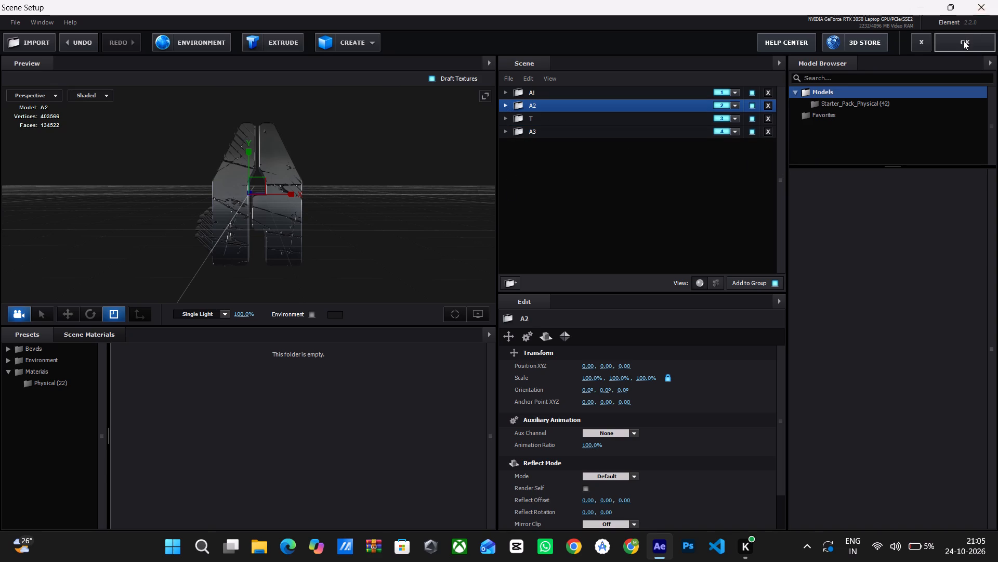